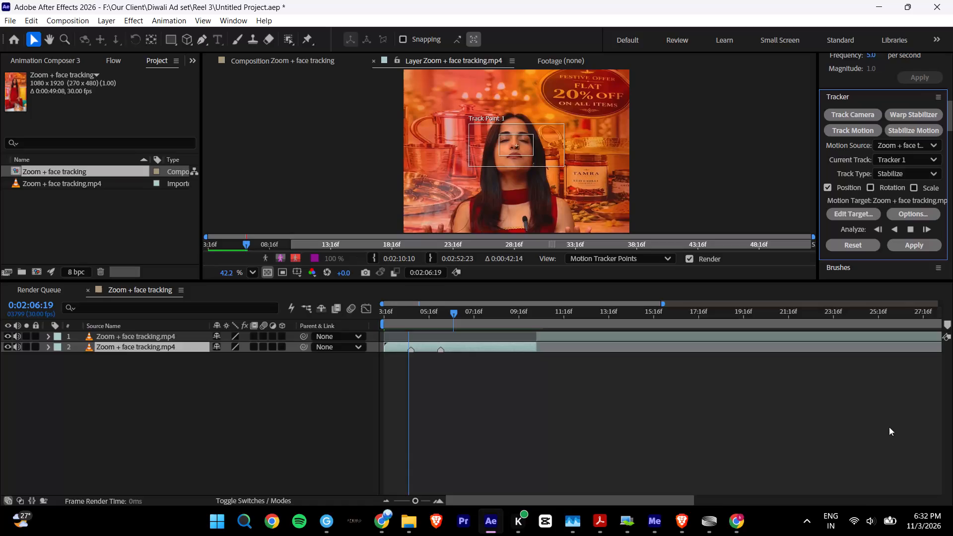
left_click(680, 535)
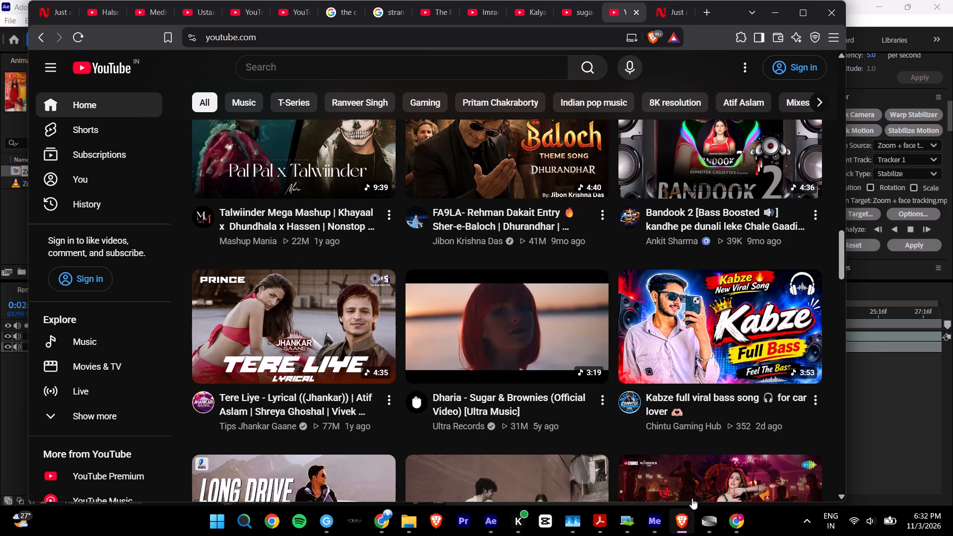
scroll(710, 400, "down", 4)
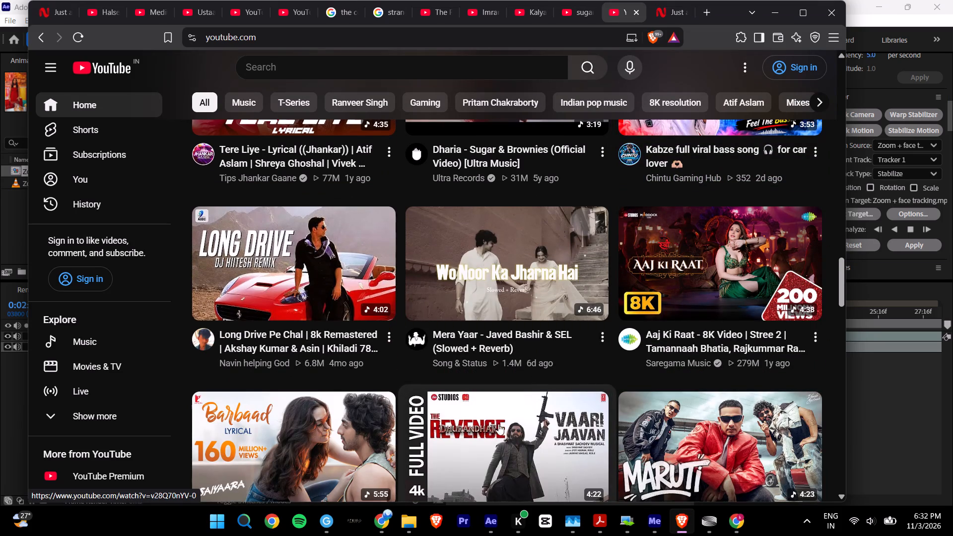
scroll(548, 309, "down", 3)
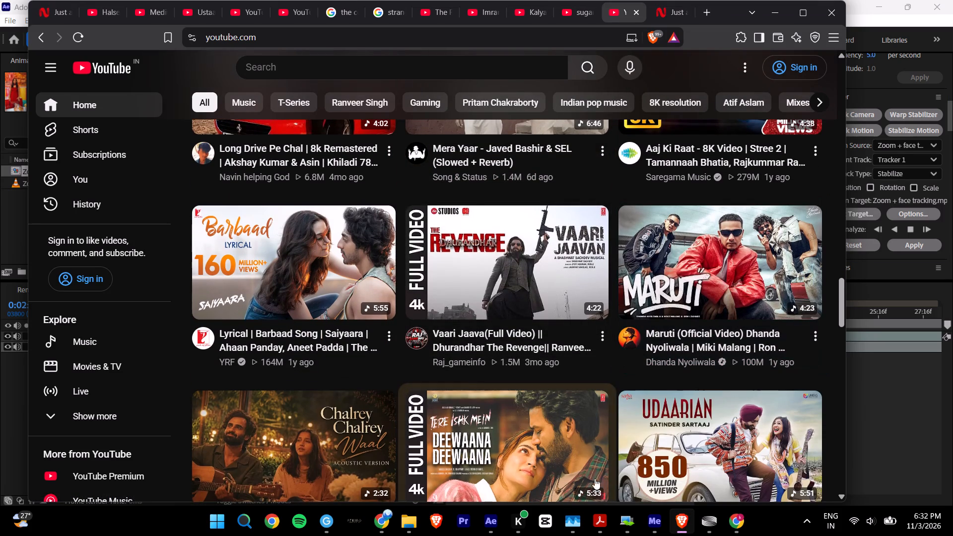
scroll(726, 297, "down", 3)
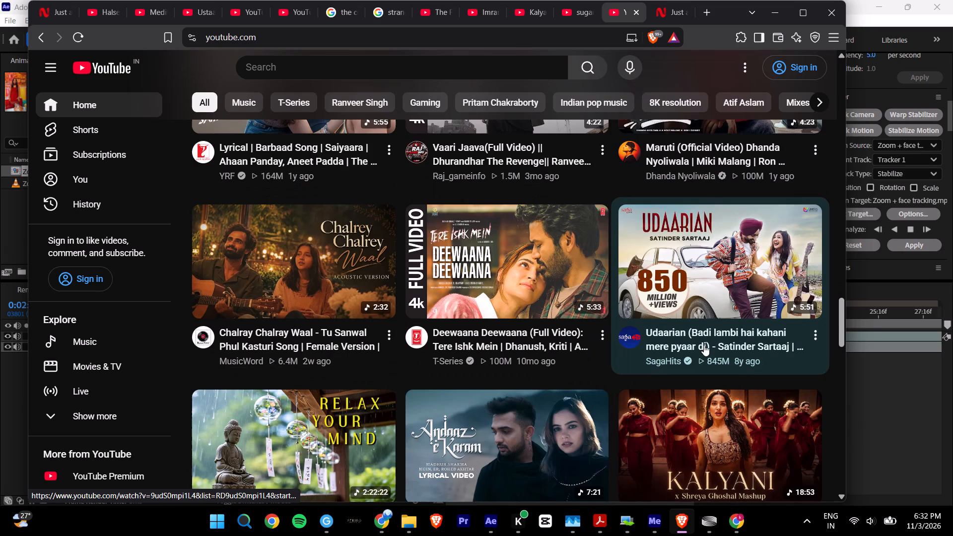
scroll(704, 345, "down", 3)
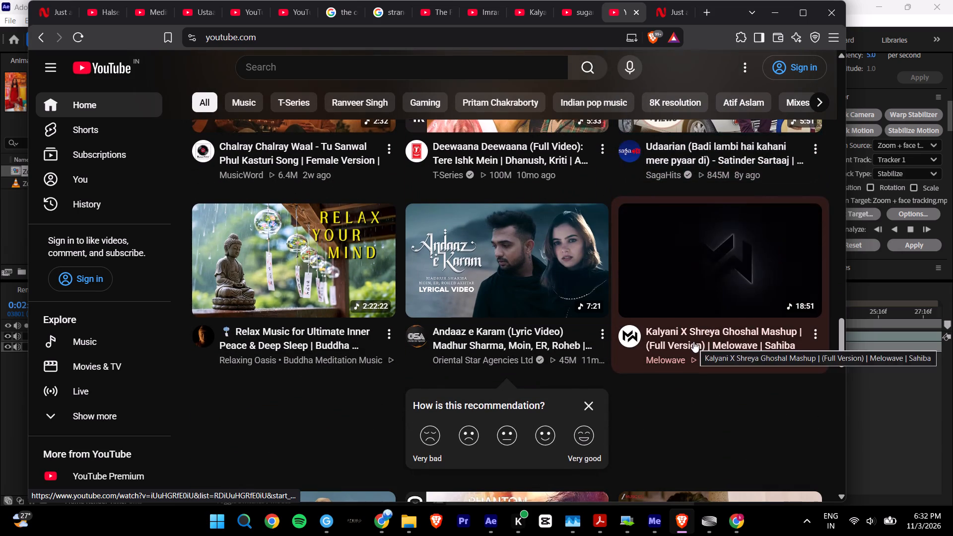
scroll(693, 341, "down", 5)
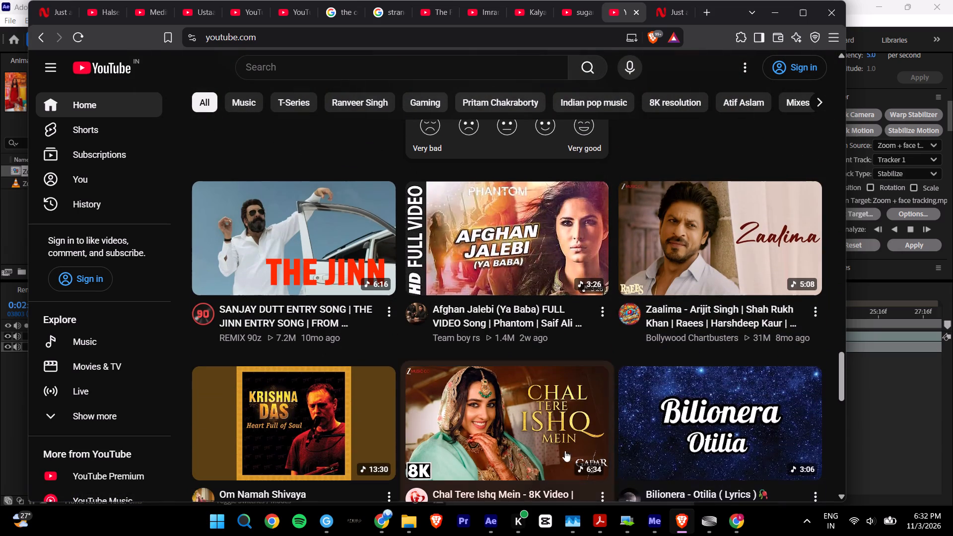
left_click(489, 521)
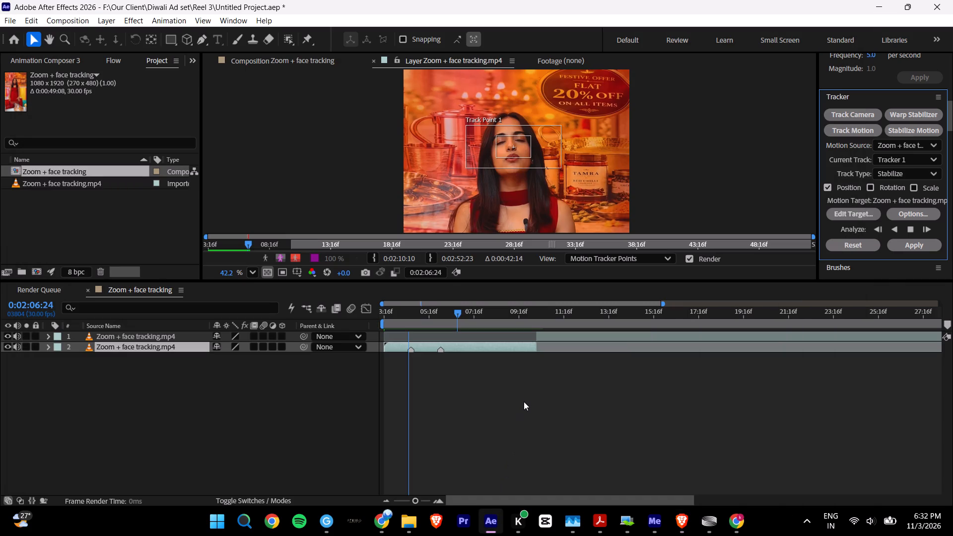
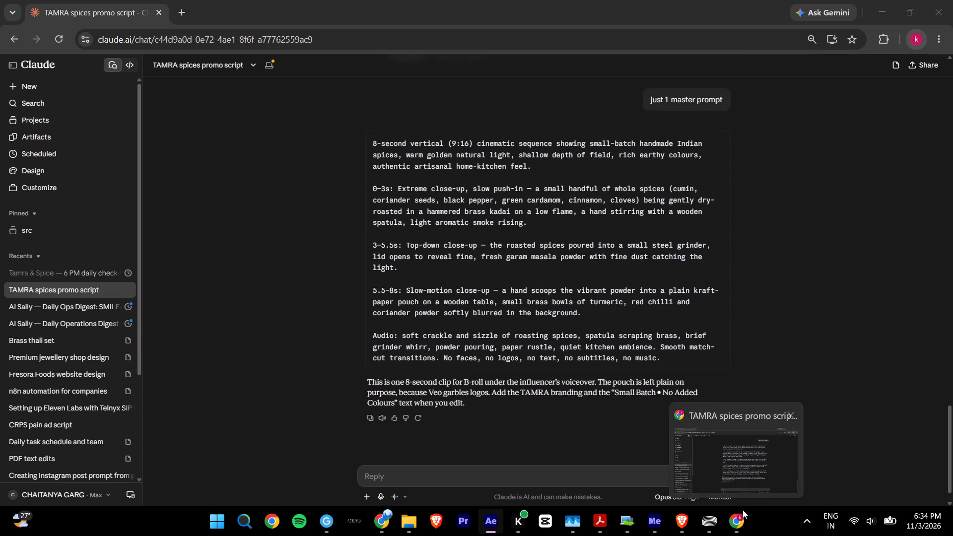
Close the browser window showing the TAMRA spices promo script chat to return to the After Effects project.
right_click(733, 527)
left_click(730, 490)
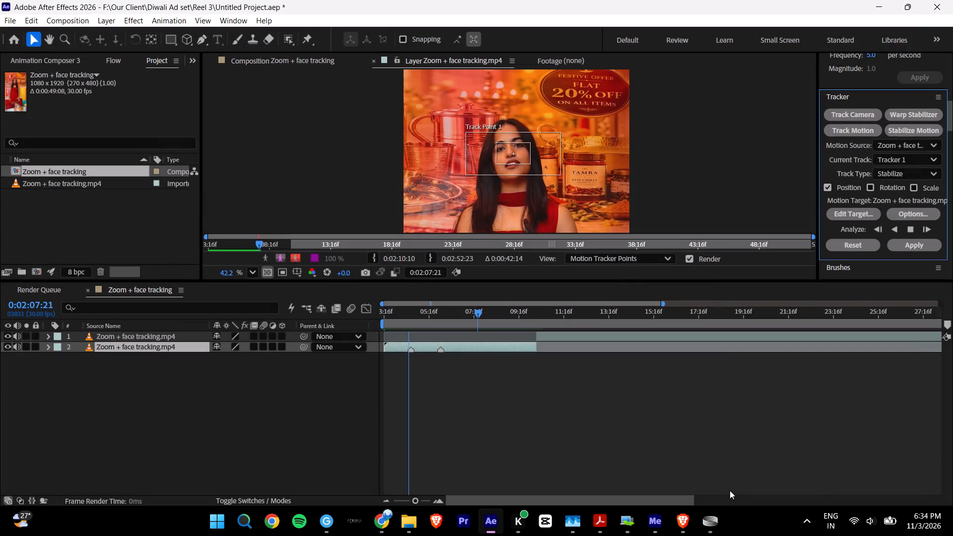
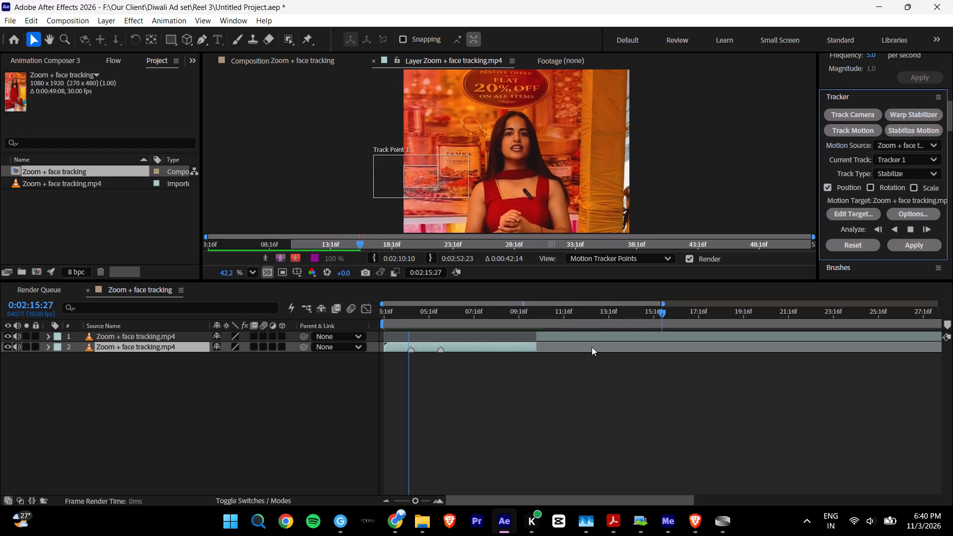
Apply the Tracker 1 position stabilization to the lower Zoom + face tracking.mp4 layer in X and Y, with the playhead at 0:02:03:23.
left_click_drag(424, 314, 404, 323)
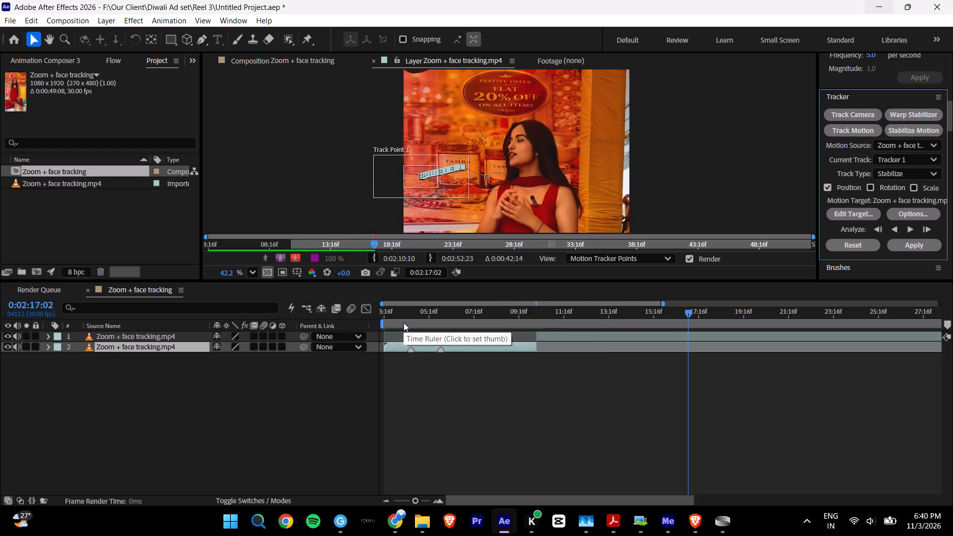
left_click_drag(404, 323, 409, 323)
left_click_drag(428, 310, 472, 310)
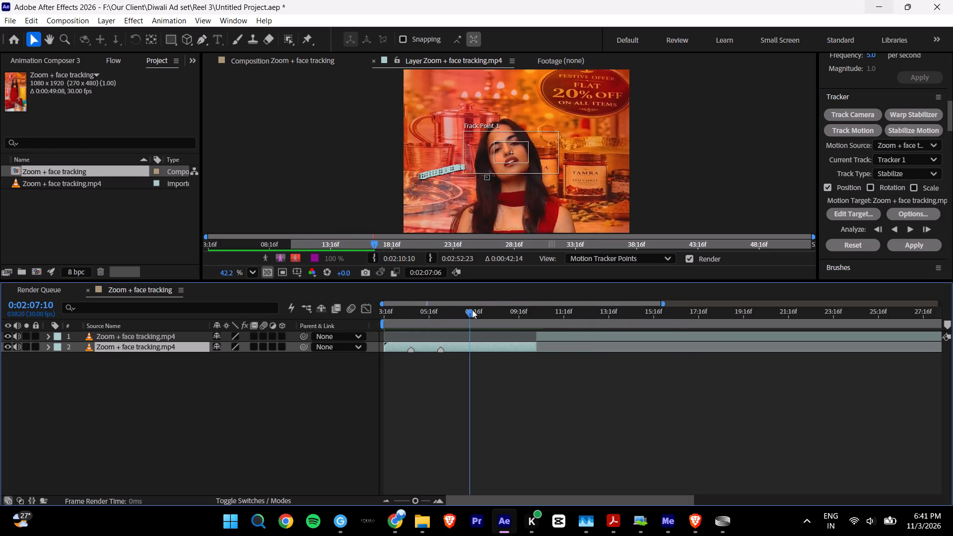
left_click_drag(472, 310, 389, 324)
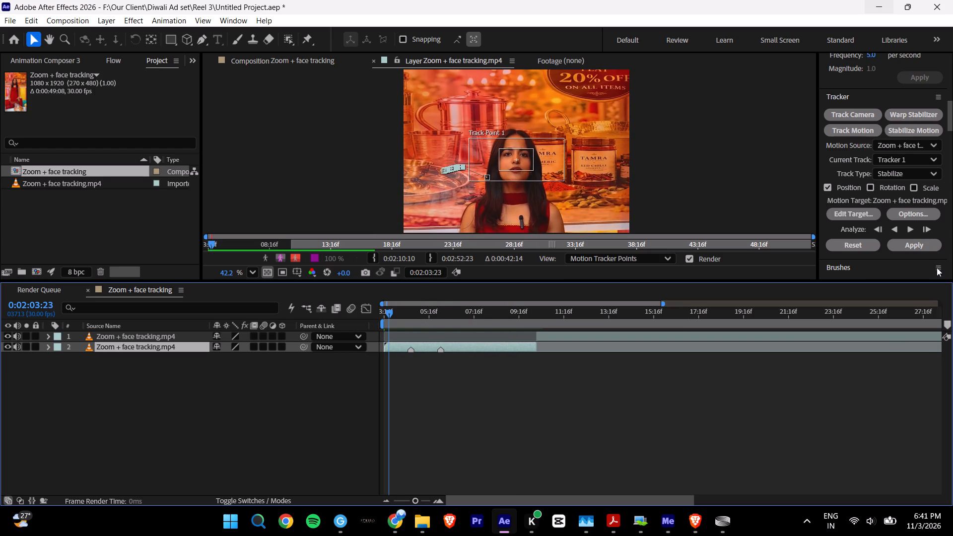
left_click(908, 251)
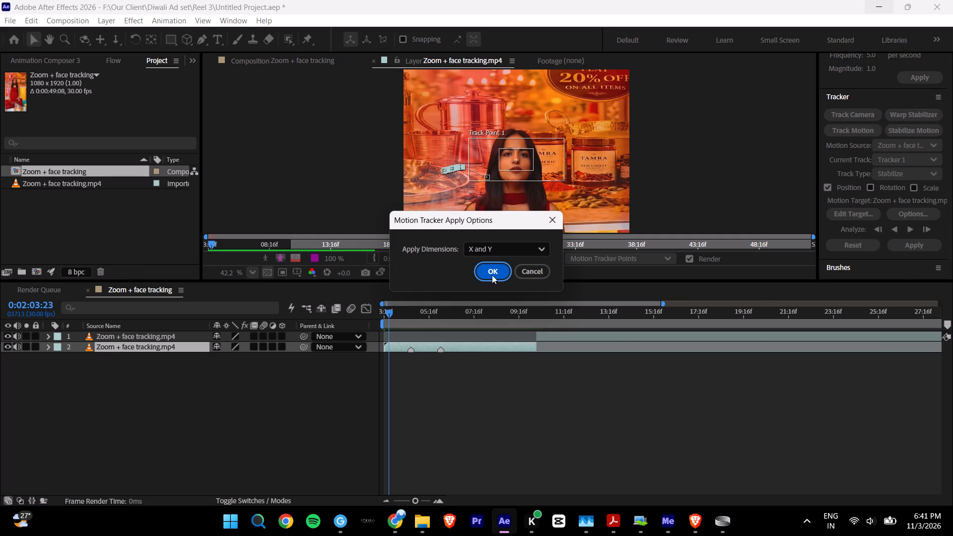
left_click(492, 275)
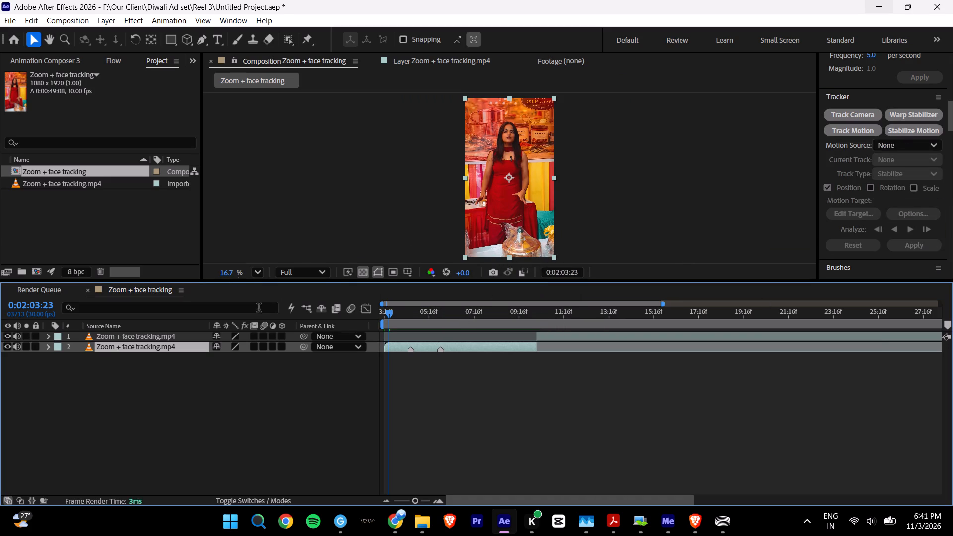
Open the quick effects search for the selected lower Zoom + face tracking.mp4 layer.
key("ctrl+space")
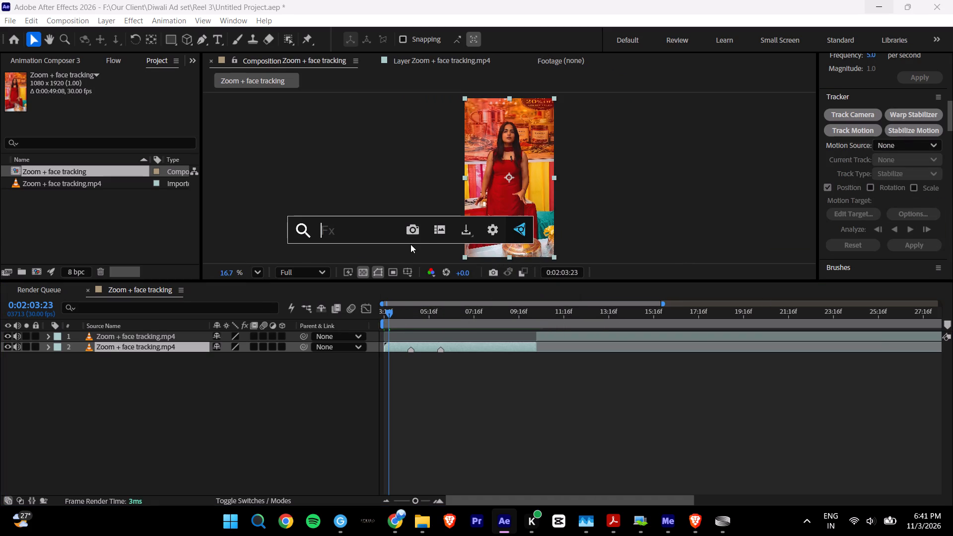
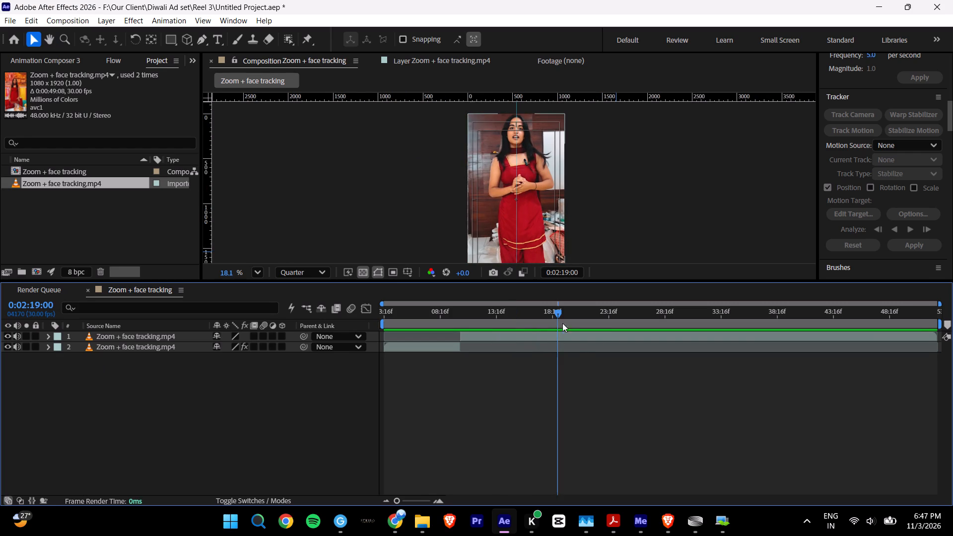
Split the upper Zoom + face tracking.mp4 layer at 0:02:14:06, on the last frame before the shot changes to the wider view.
left_click_drag(553, 317, 468, 324)
key("space")
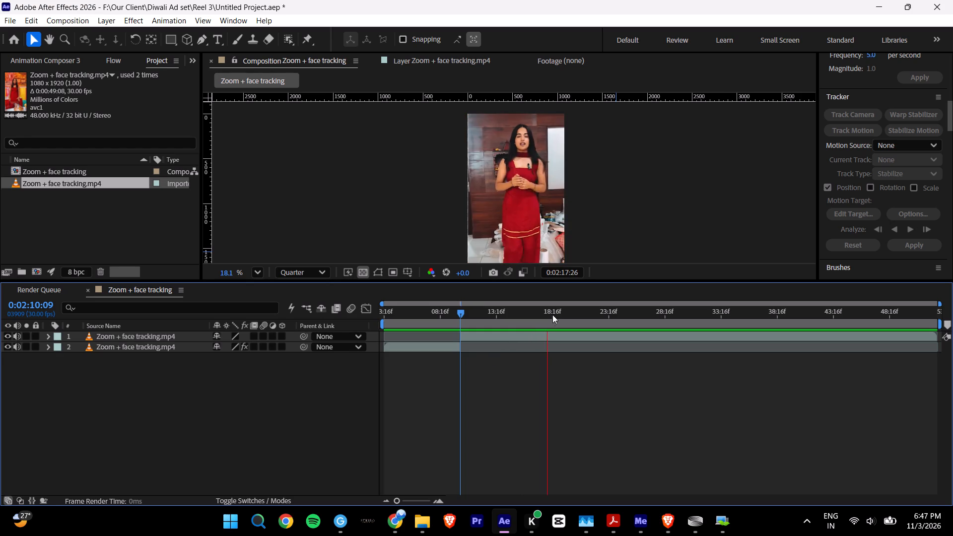
left_click_drag(548, 312, 514, 319)
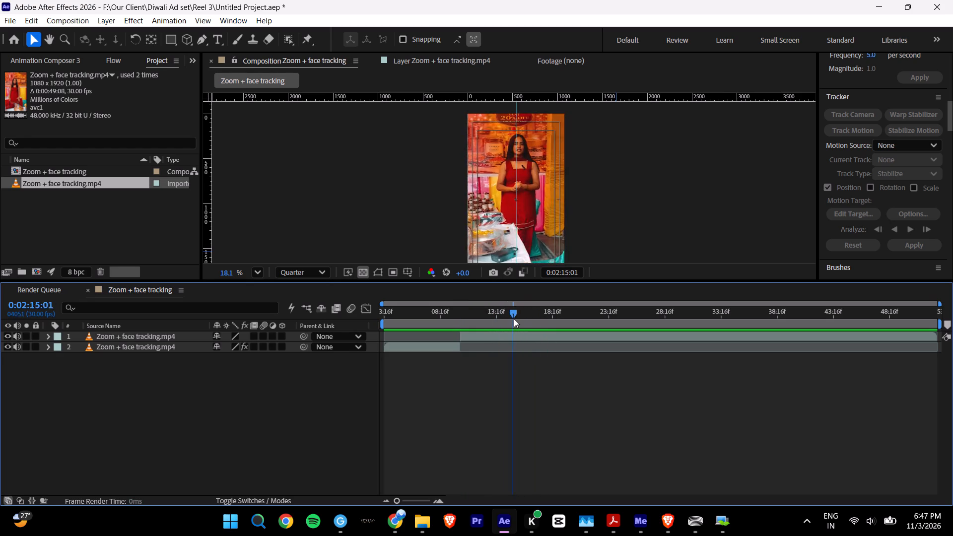
left_click_drag(514, 319, 500, 318)
key("ctrl+Right")
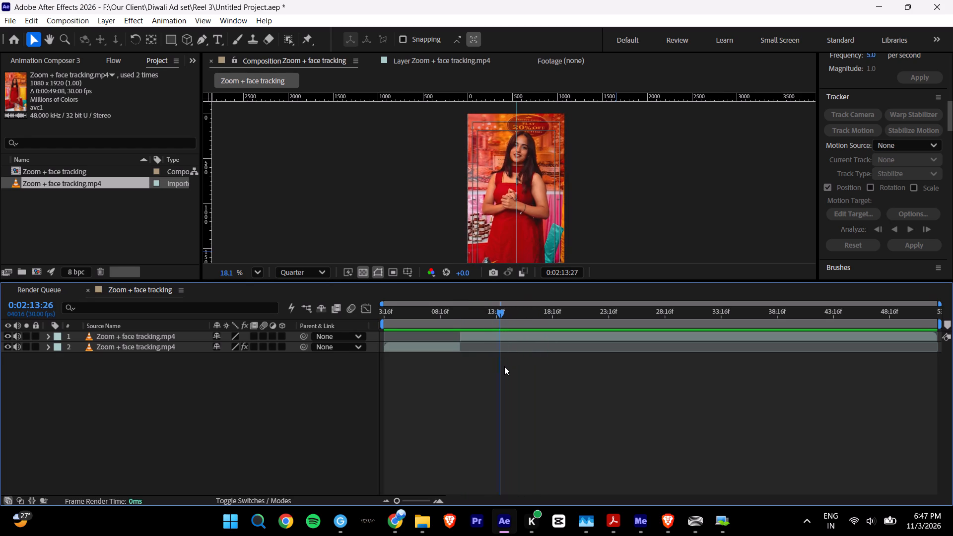
key("ctrl+Right")
key("ctrl+Right")
key("ctrl+Right")
key("ctrl+Right")
key("ctrl+Right")
key("ctrl+Right")
key("ctrl+Right")
key("ctrl+Right")
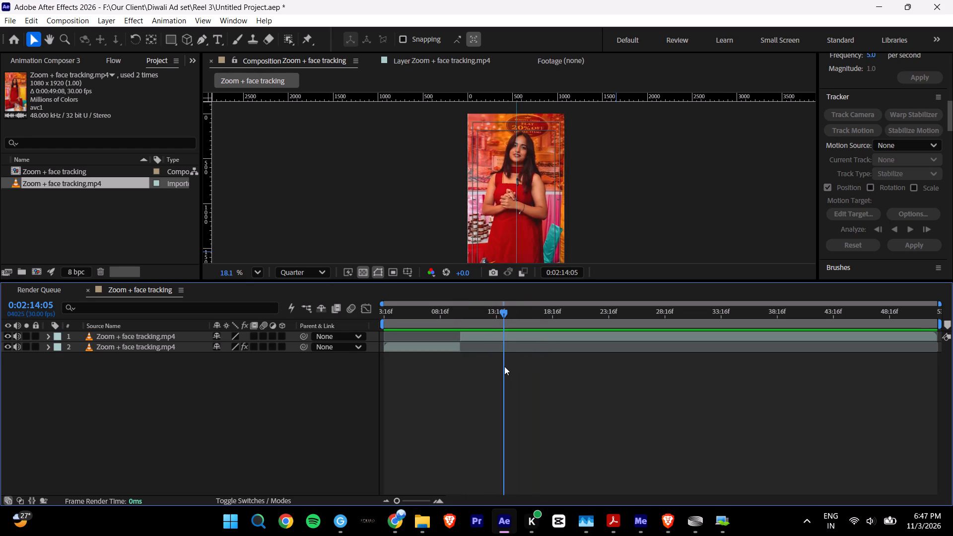
key("ctrl+Right")
key("ctrl+Right")
key("ctrl+Right")
key("ctrl+Left")
key("ctrl+Left")
key("ctrl+Right")
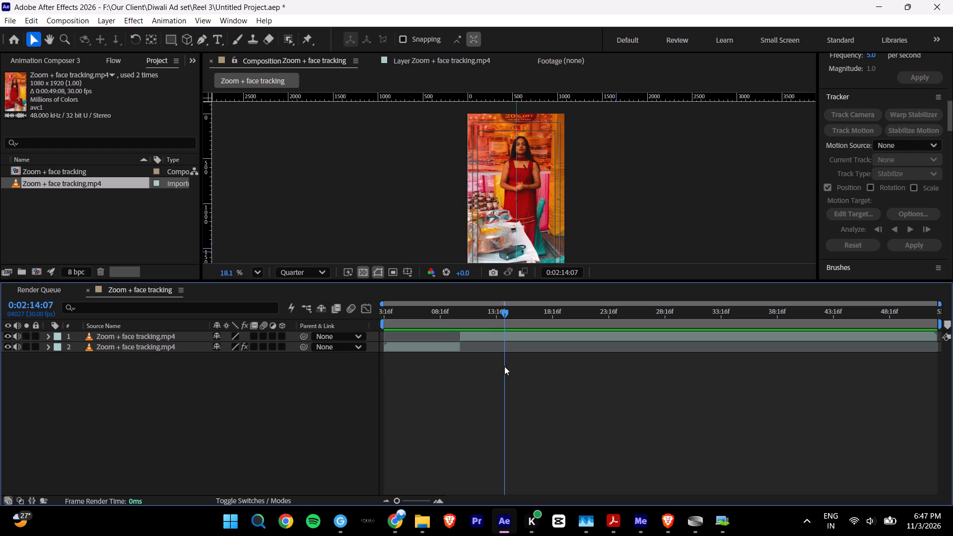
key("ctrl+Left")
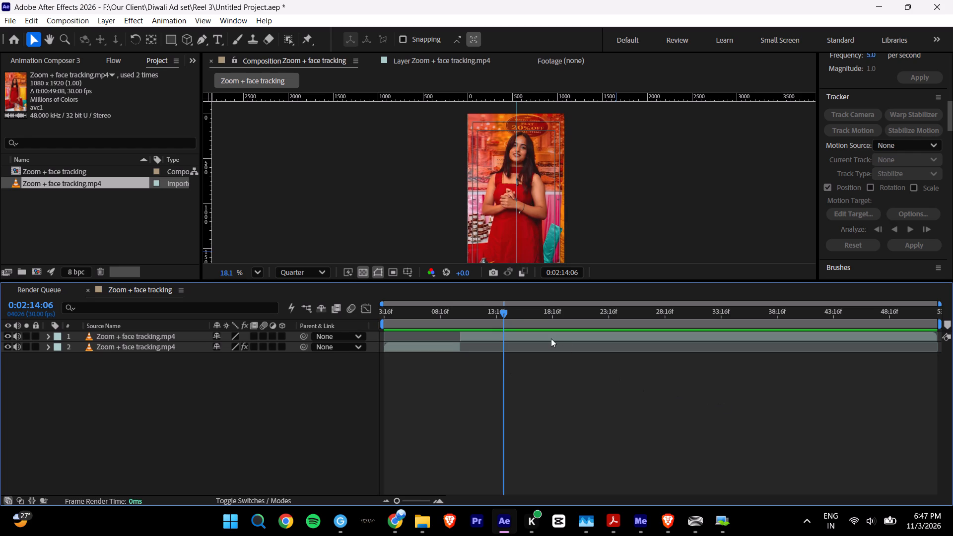
left_click(551, 338)
key("ctrl+shift+d")
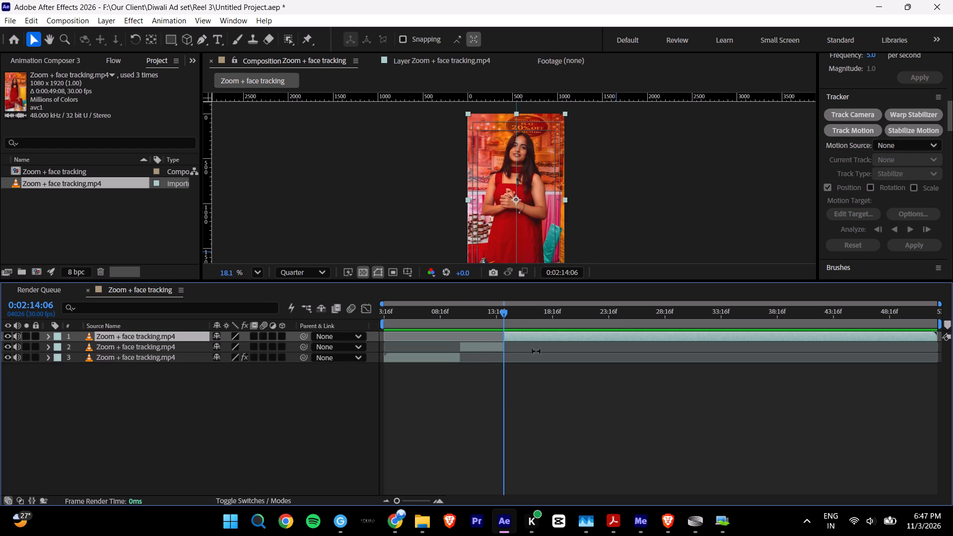
Select the middle Zoom + face tracking.mp4 segment, return to its start at 0:02:10:09, and set the composition preview resolution to Full.
left_click(484, 346)
left_click_drag(487, 312, 467, 316)
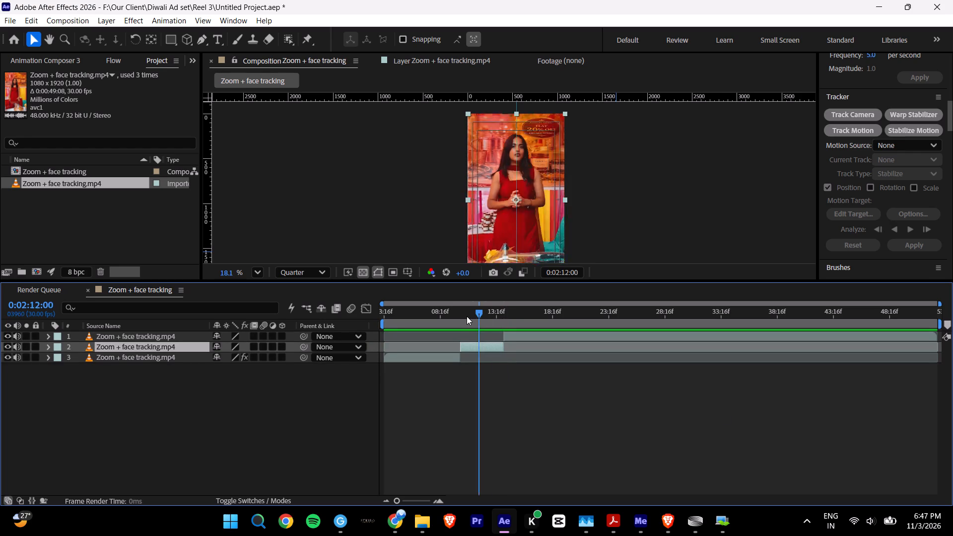
left_click_drag(467, 316, 465, 316)
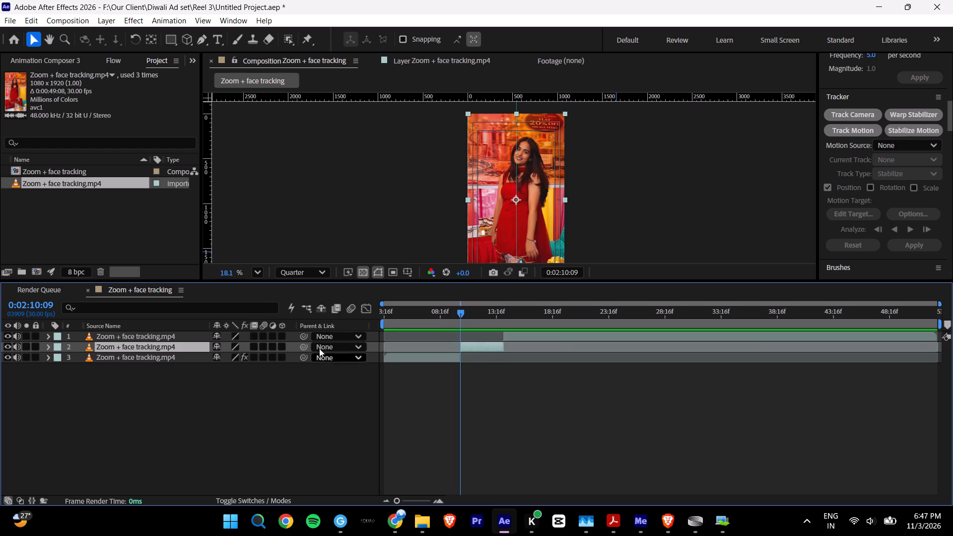
left_click(283, 269)
left_click(292, 309)
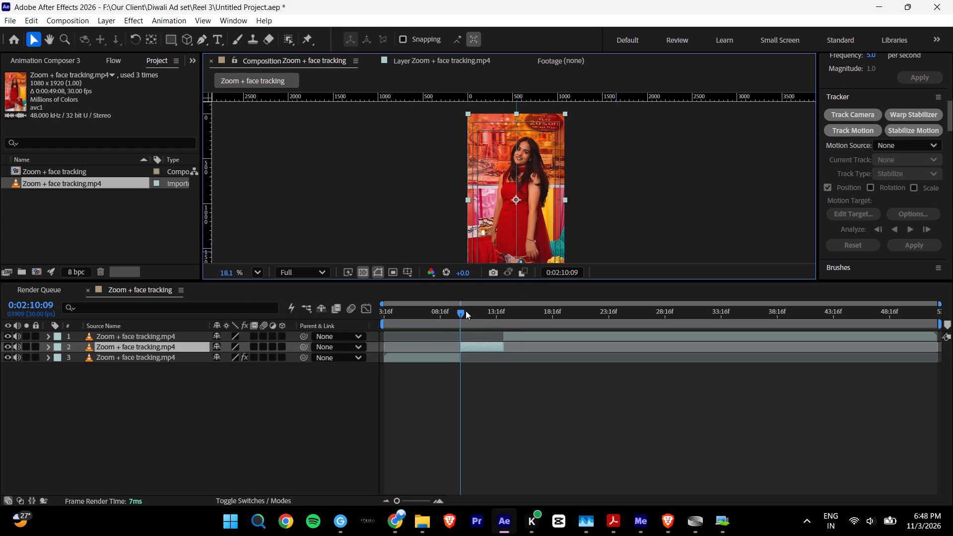
Review the footage around the middle segment and start Stabilize Motion on that layer at 0:02:10:09.
left_click_drag(466, 311, 452, 318)
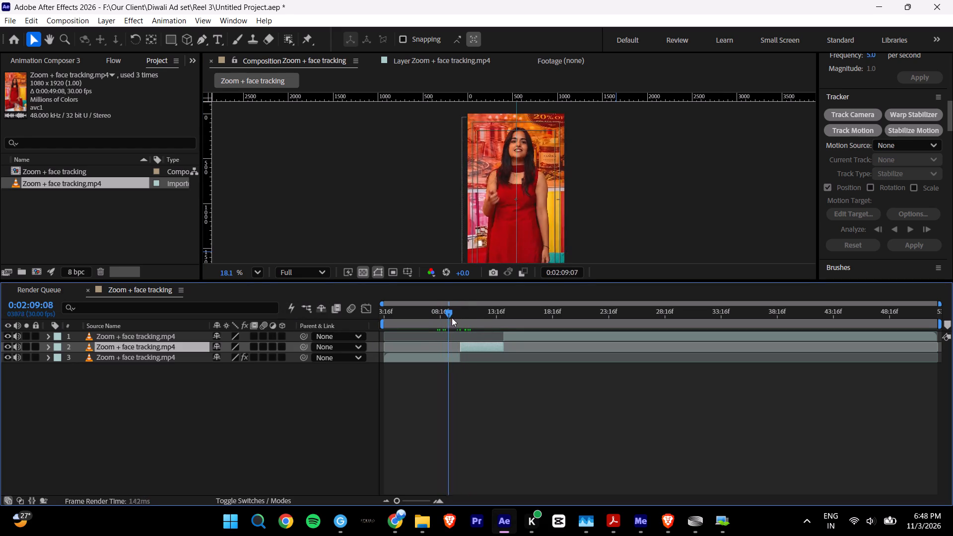
left_click_drag(452, 318, 467, 321)
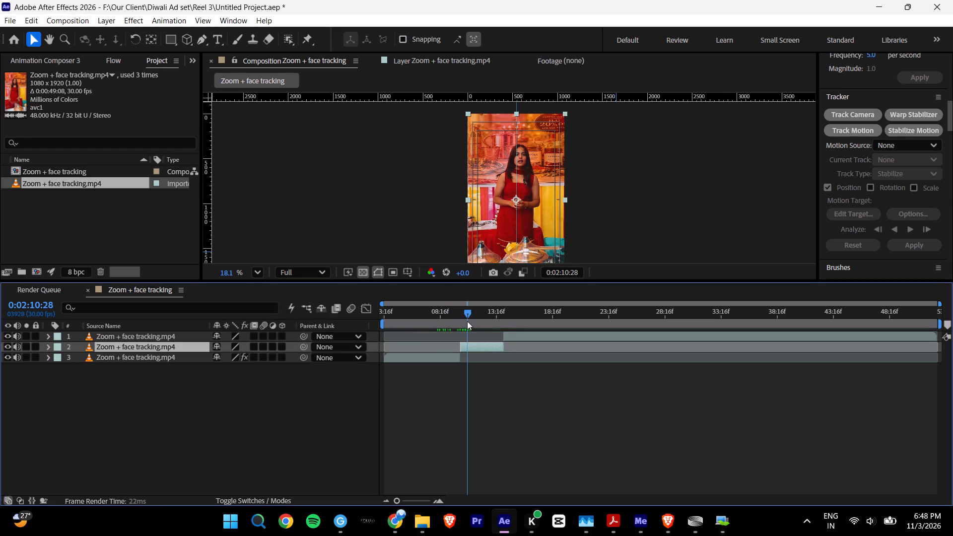
left_click_drag(467, 321, 488, 324)
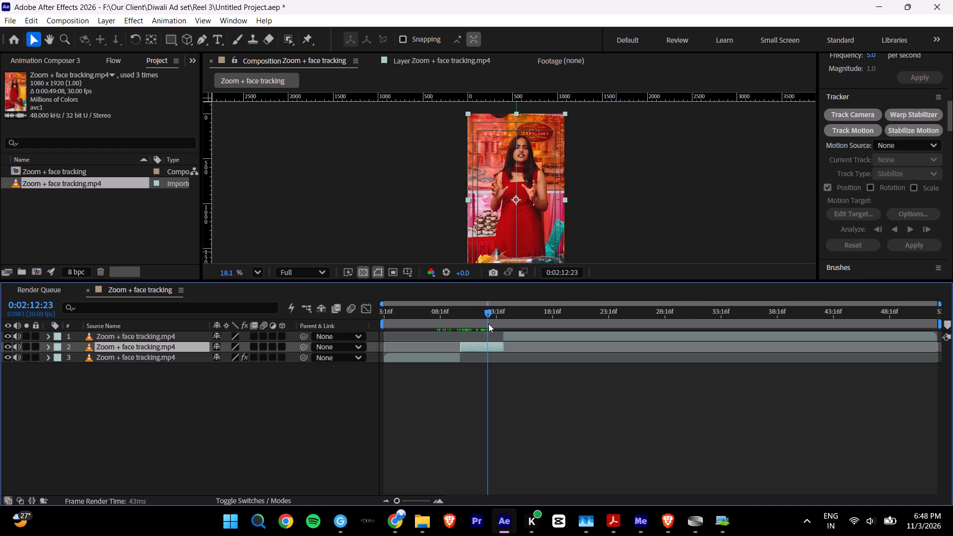
left_click_drag(488, 324, 462, 329)
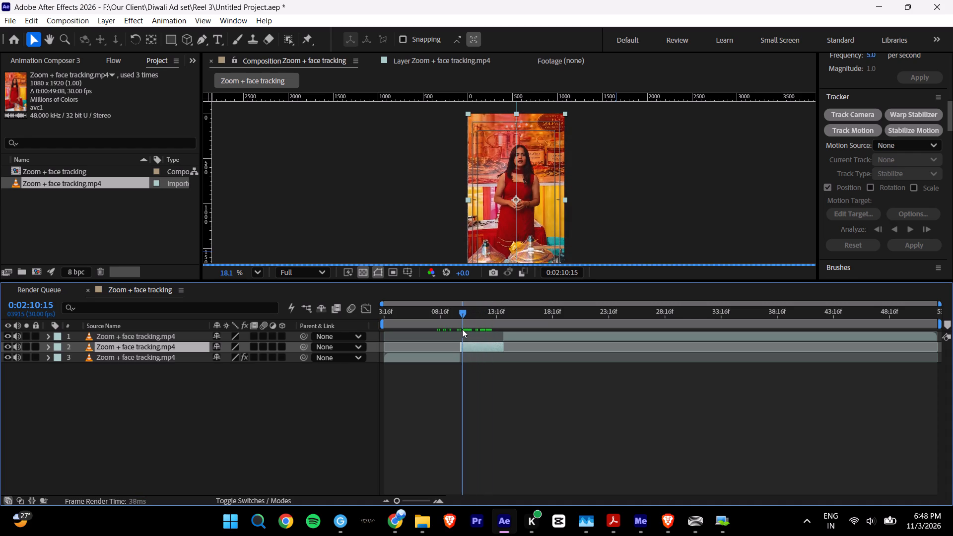
left_click_drag(462, 329, 463, 332)
left_click(897, 129)
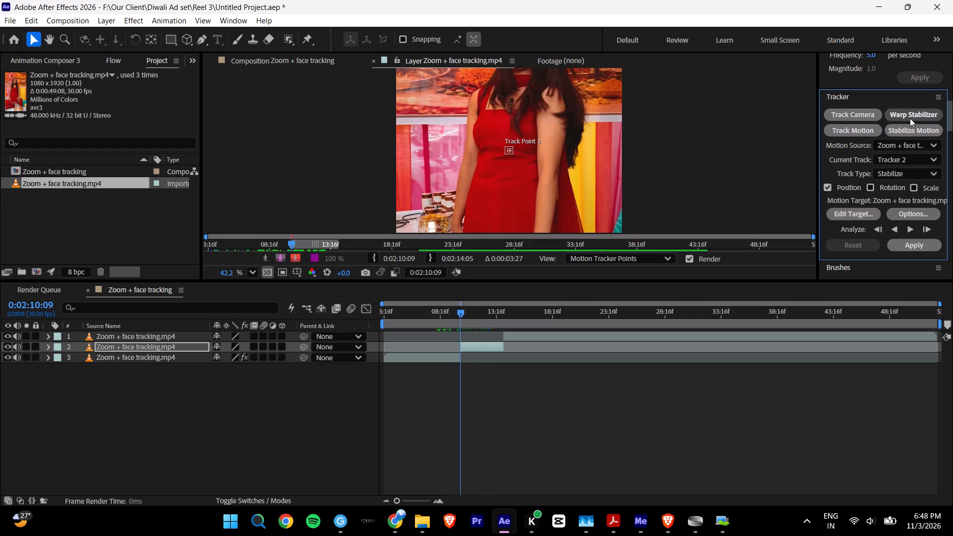
Enlarge Track Point 1's search region and move the track point from the dress onto the woman's face.
left_click_drag(512, 154, 526, 162)
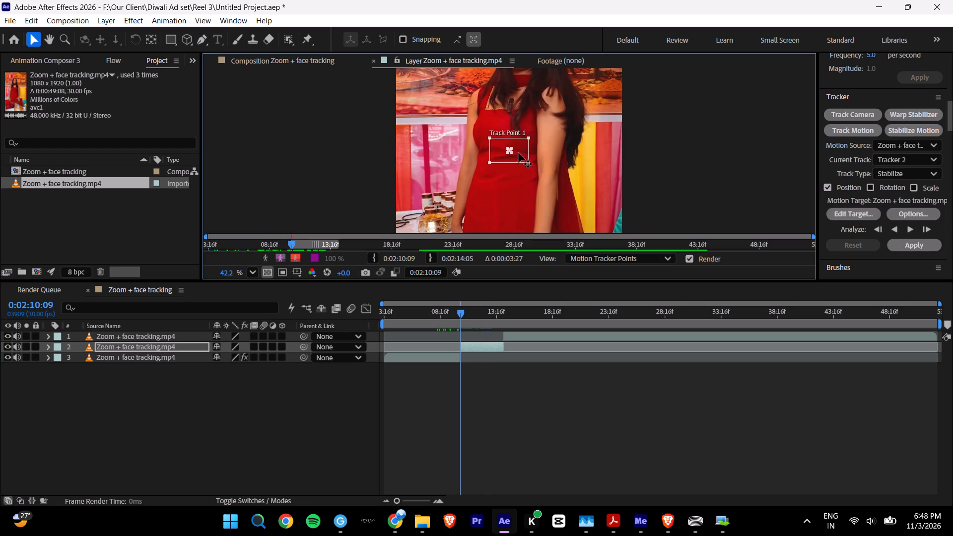
left_click_drag(513, 155, 538, 87)
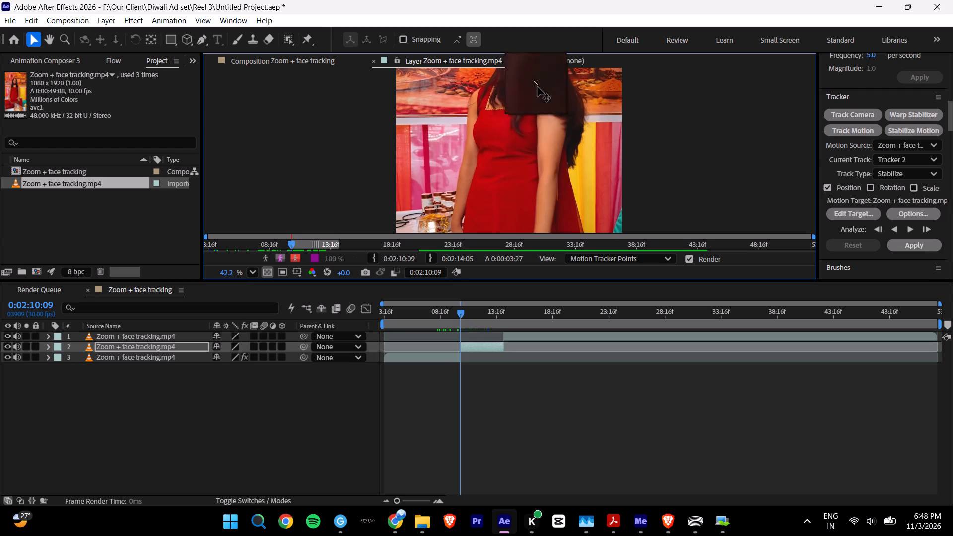
left_click_drag(538, 87, 536, 87)
key("h")
key("h")
left_click_drag(564, 153, 558, 242)
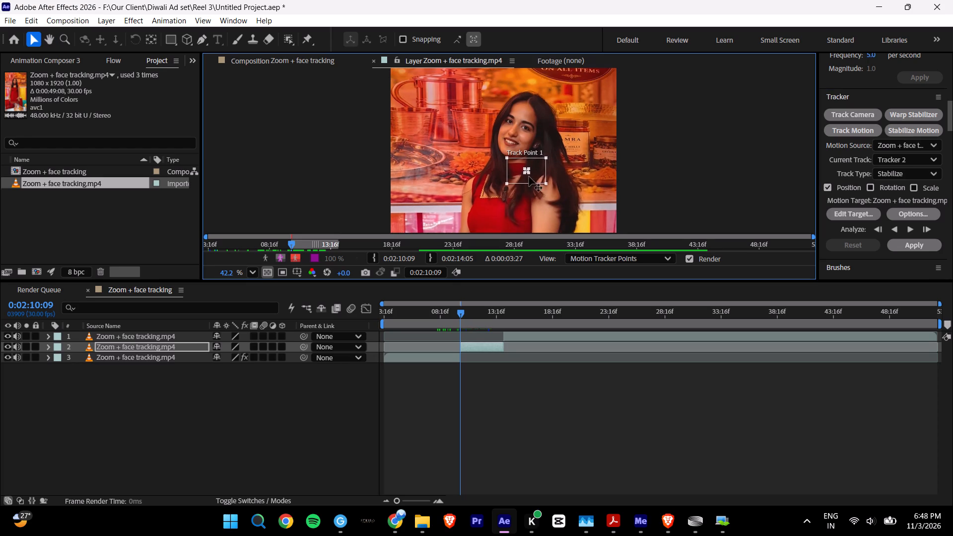
left_click_drag(532, 174, 534, 150)
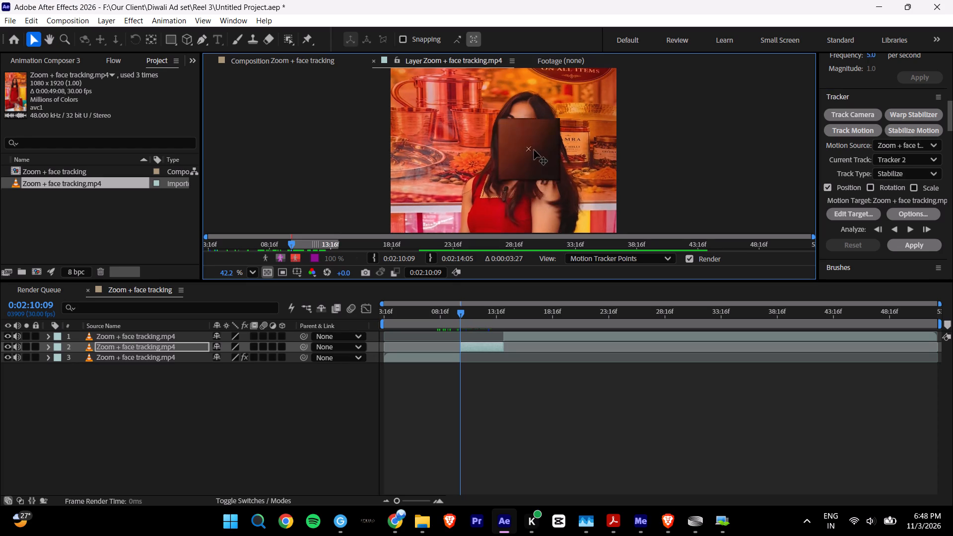
left_click_drag(534, 150, 518, 137)
Enlarge Track Point 1's feature region to frame the woman's face and widen its search region around her head.
scroll(523, 133, "up", 4)
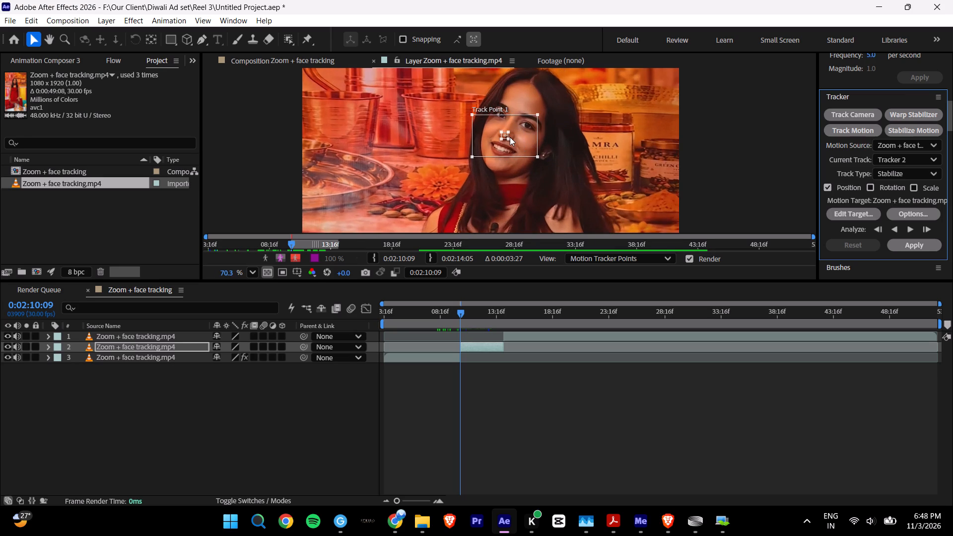
left_click_drag(508, 138, 530, 148)
left_click_drag(537, 158, 563, 174)
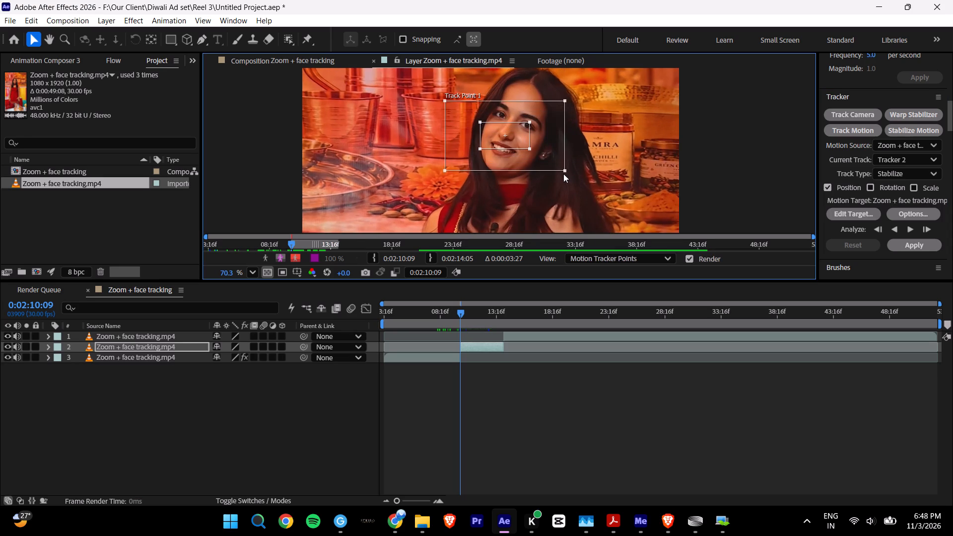
left_click_drag(563, 174, 579, 180)
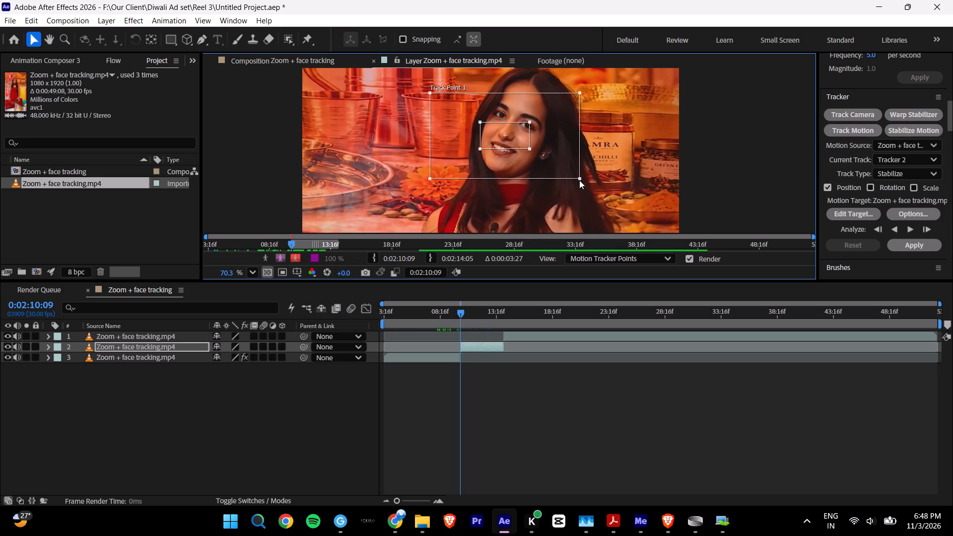
left_click_drag(530, 151, 548, 164)
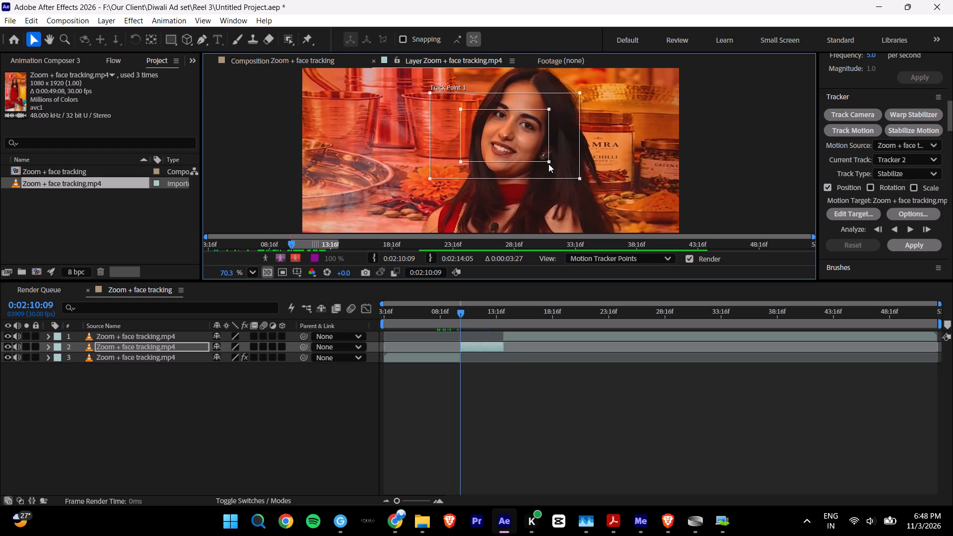
left_click_drag(548, 164, 547, 164)
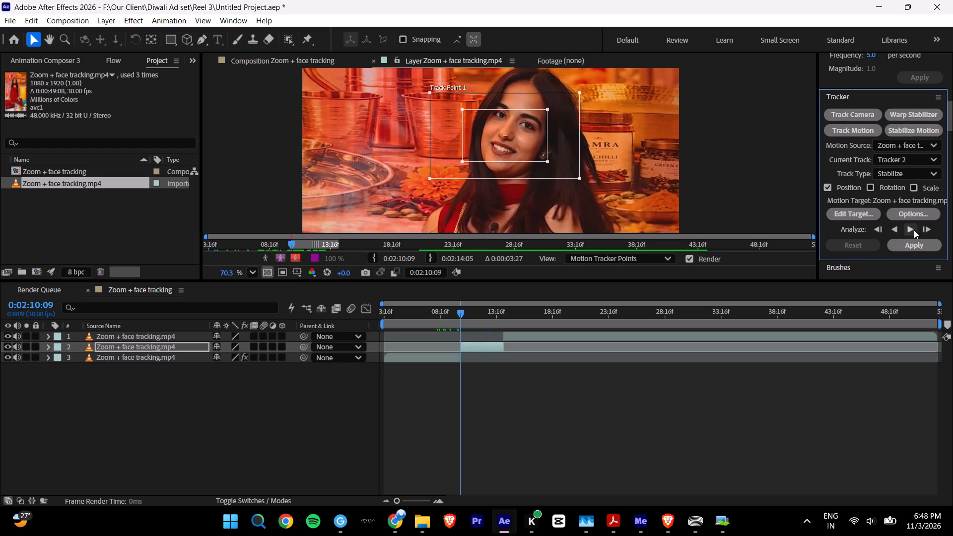
Analyze the face track forward from 0:02:10:09 on the middle segment.
left_click(914, 230)
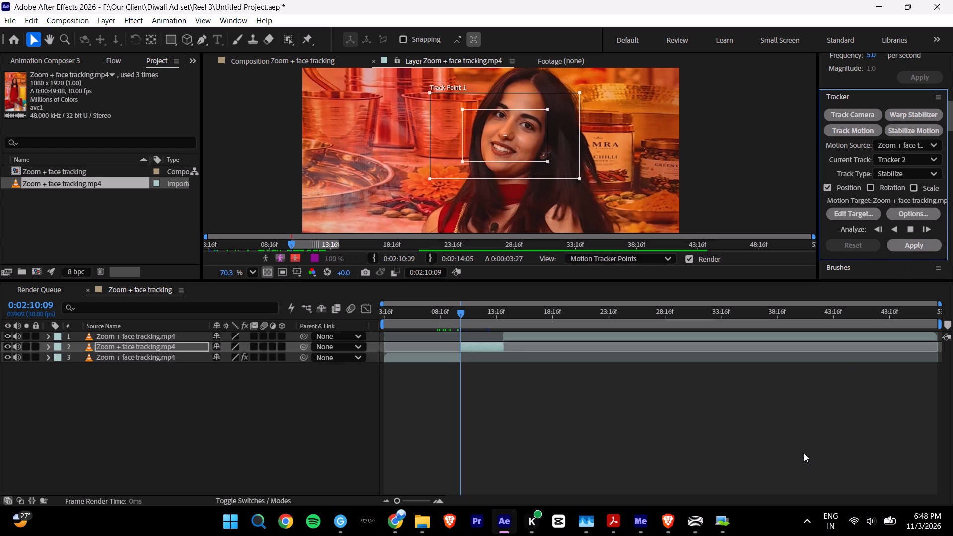
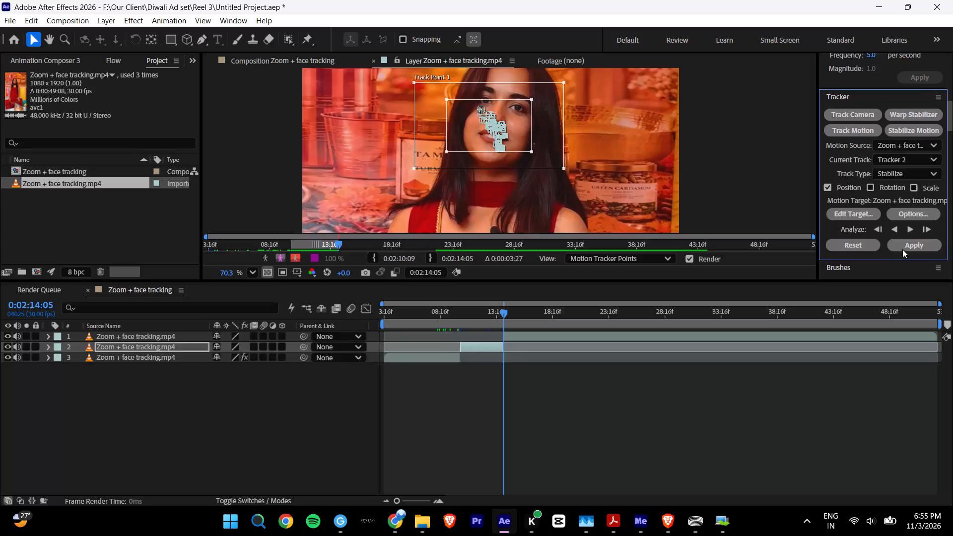
Apply the face stabilization to the middle segment in both the X and Y dimensions.
left_click(902, 249)
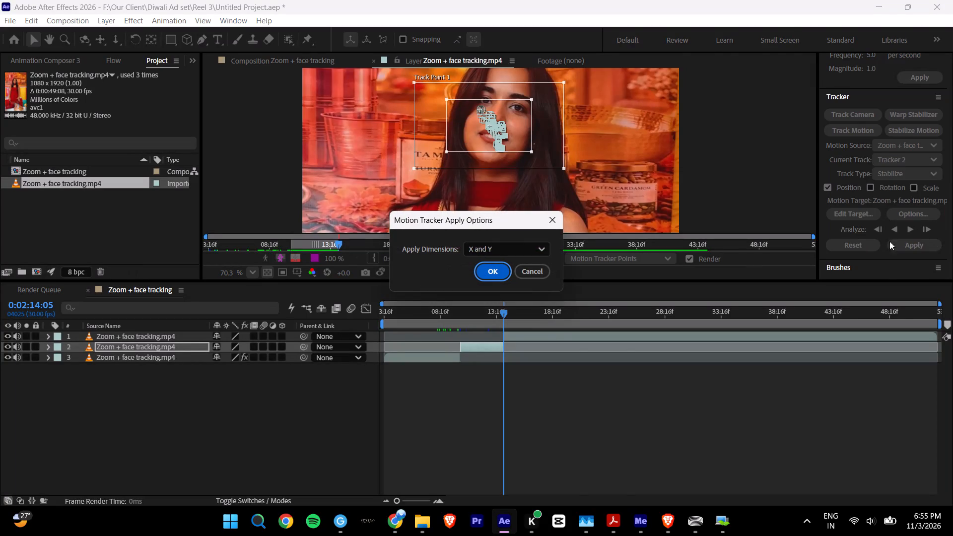
left_click(499, 270)
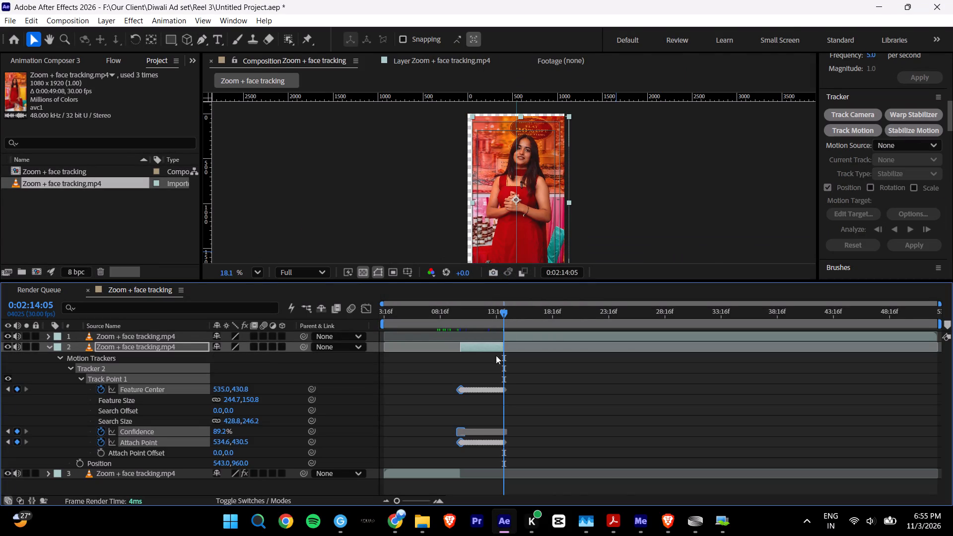
left_click(44, 352)
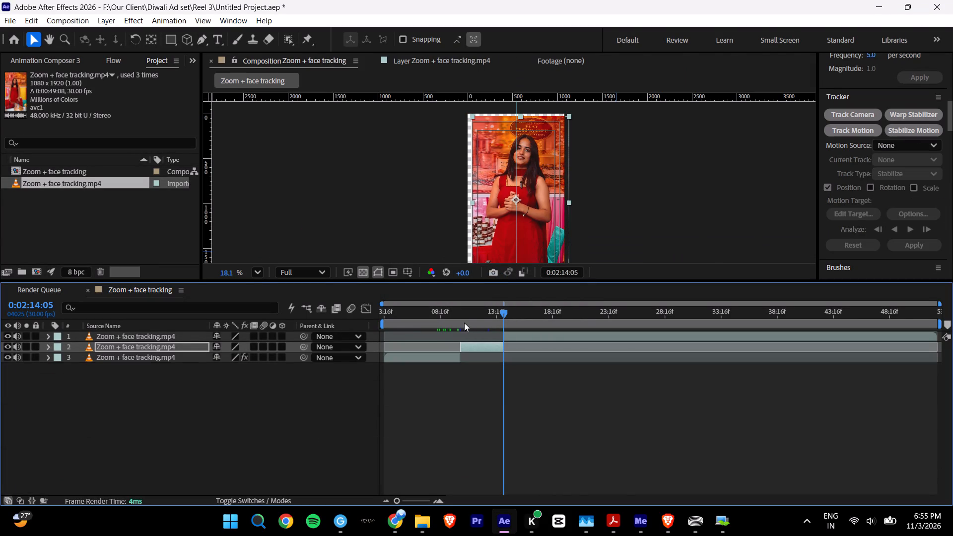
Lower the composition preview resolution to Quarter and scrub through the stabilized middle segment to check its framing.
left_click(310, 275)
left_click(314, 352)
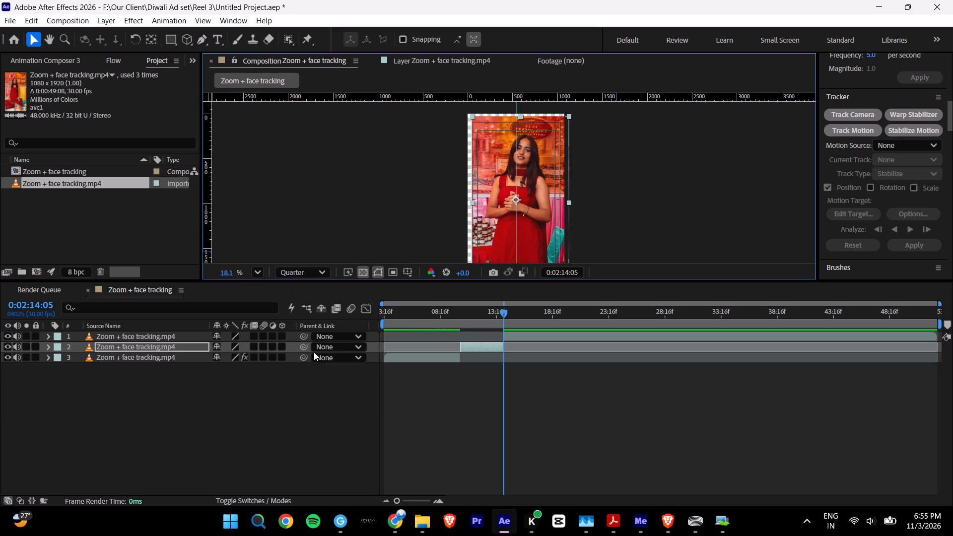
left_click_drag(482, 312, 461, 313)
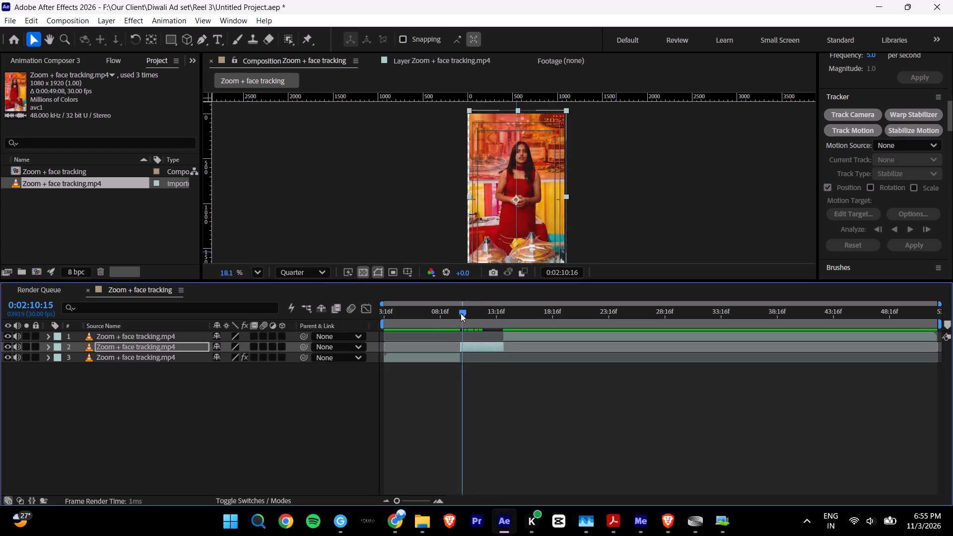
left_click_drag(461, 313, 494, 315)
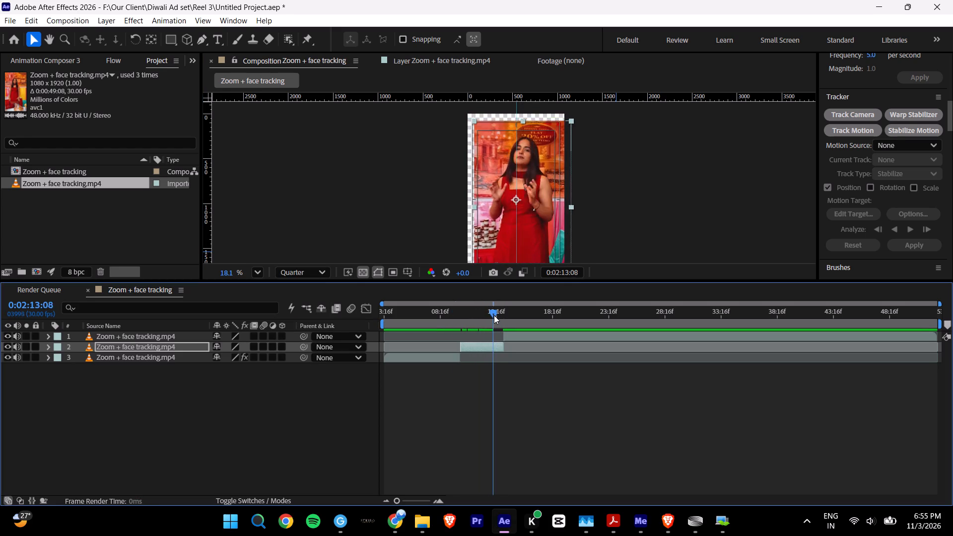
left_click_drag(494, 315, 493, 312)
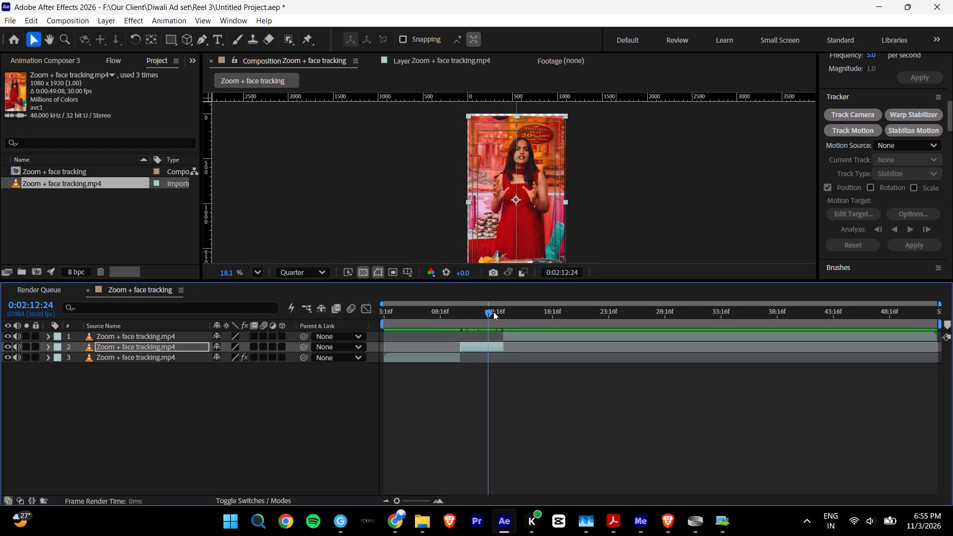
left_click_drag(493, 312, 492, 312)
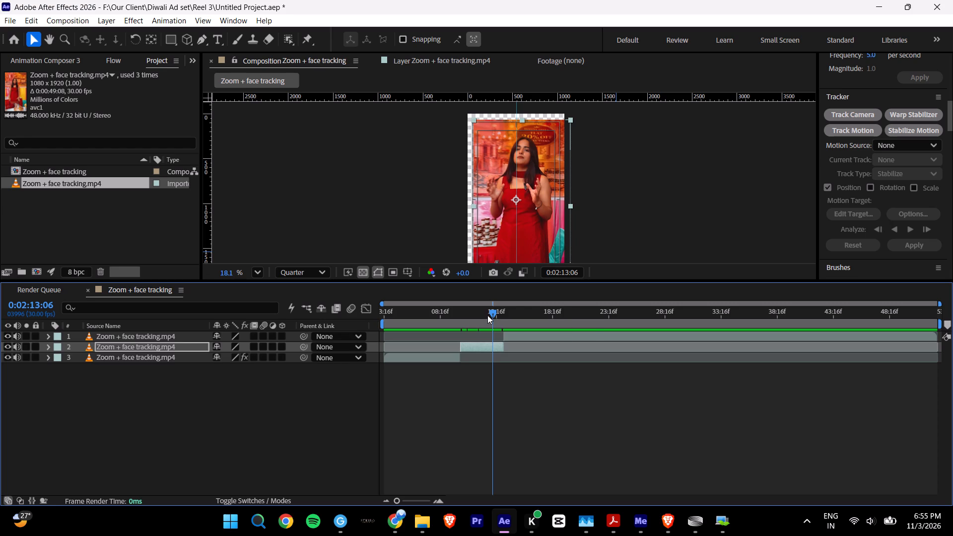
Add a Transform effect to the middle segment and set its uniform scale to 115.
key("ctrl+space")
type("tra")
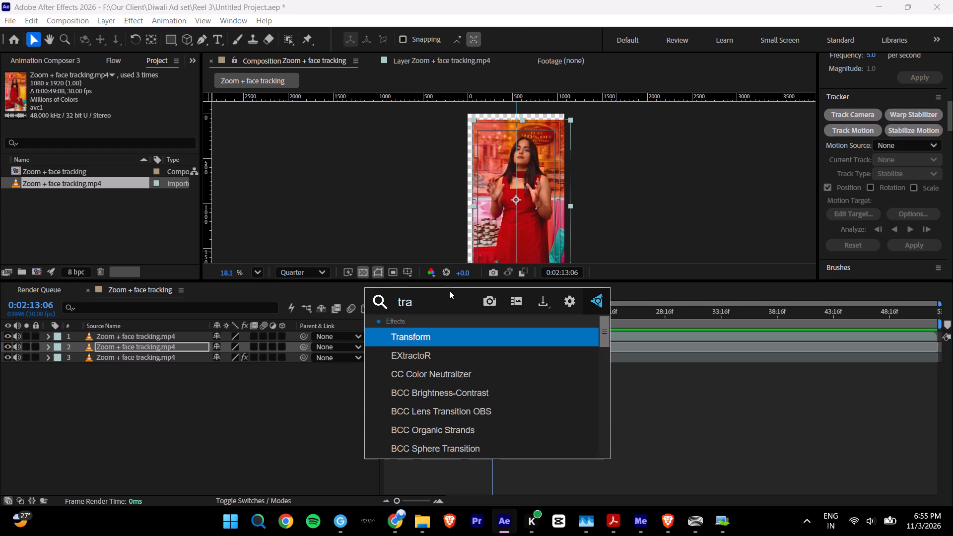
left_click(439, 338)
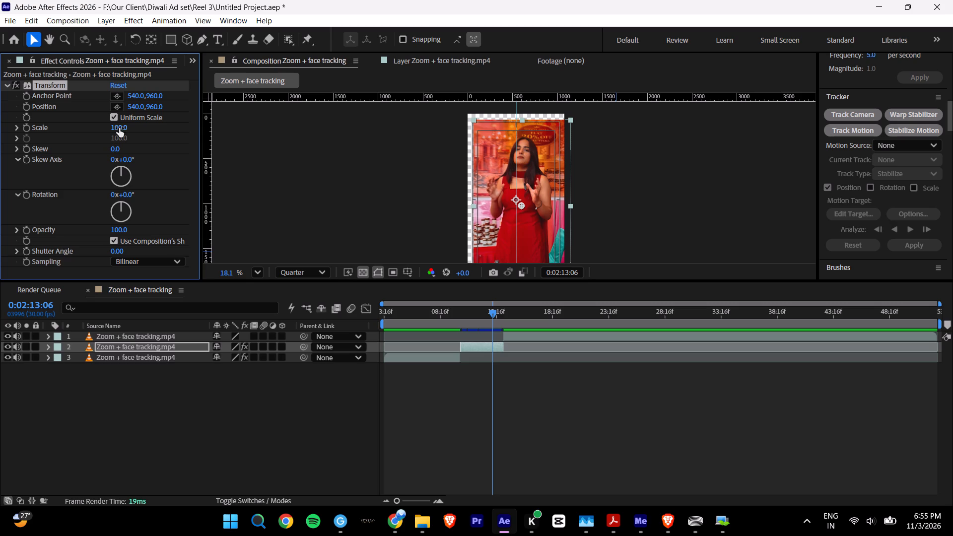
left_click_drag(119, 128, 129, 129)
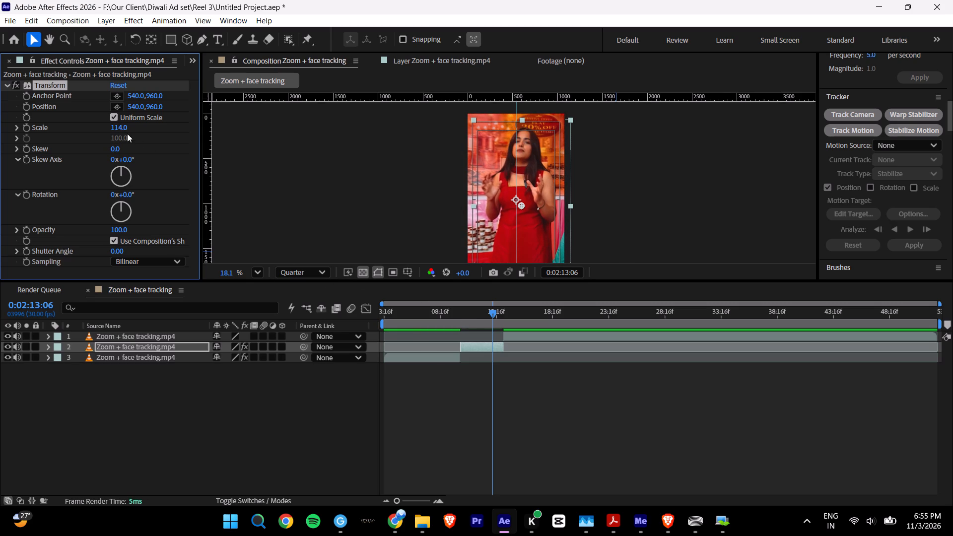
left_click(120, 132)
type("115")
left_click(330, 220)
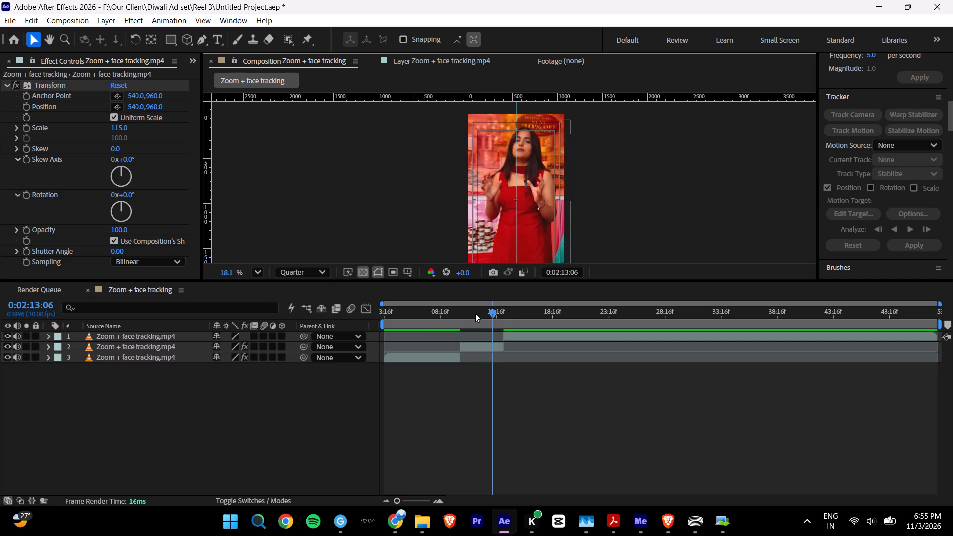
Review the scaled middle segment in playback and examine the frames around its end cut at 0:02:14:05.
left_click_drag(475, 313, 480, 316)
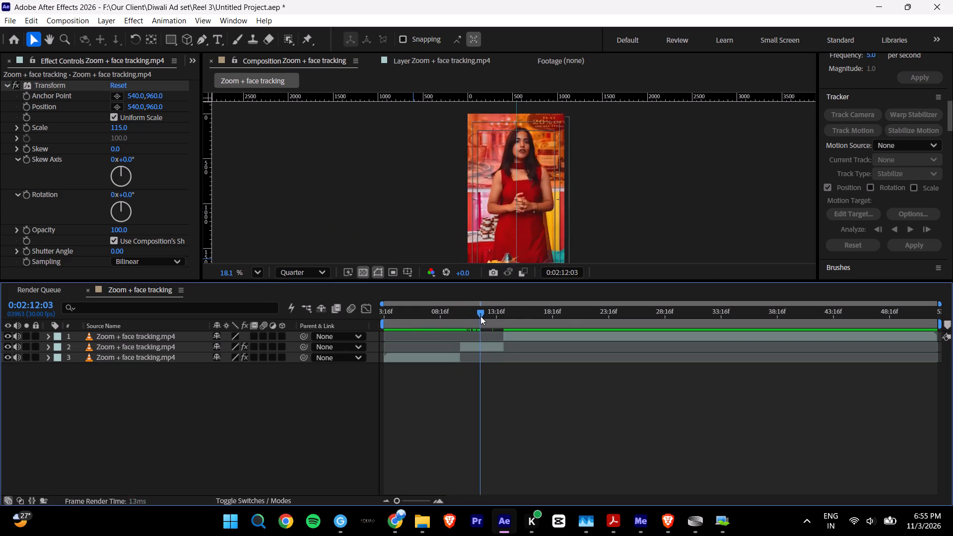
left_click_drag(480, 316, 488, 317)
key("space")
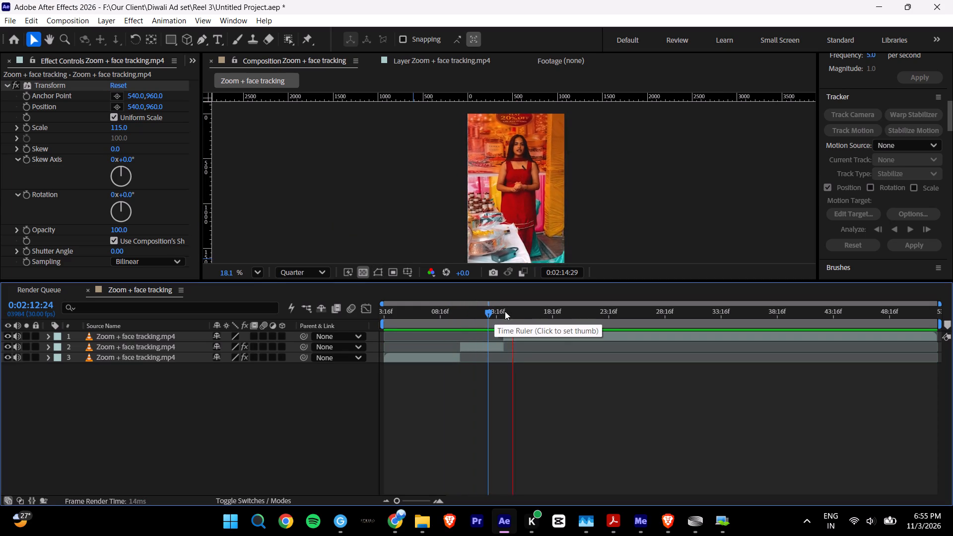
key("space")
left_click_drag(505, 308, 499, 311, "shift")
triple_click(437, 503)
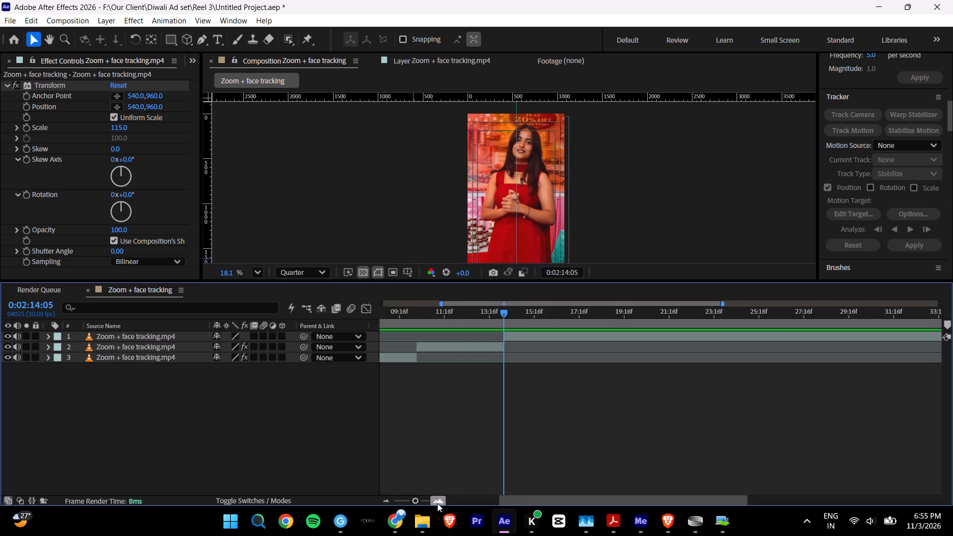
key("ctrl+Right")
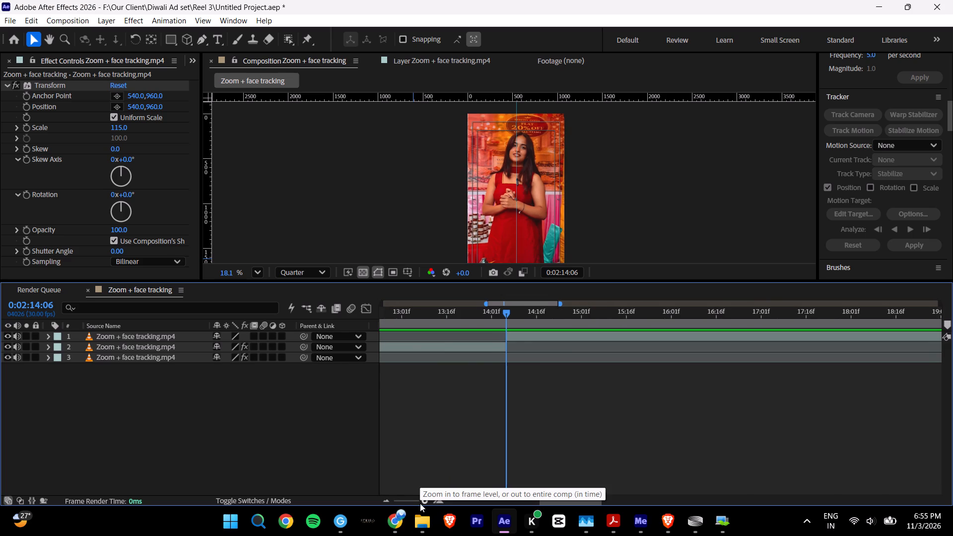
key("ctrl+Right")
key("ctrl+Left")
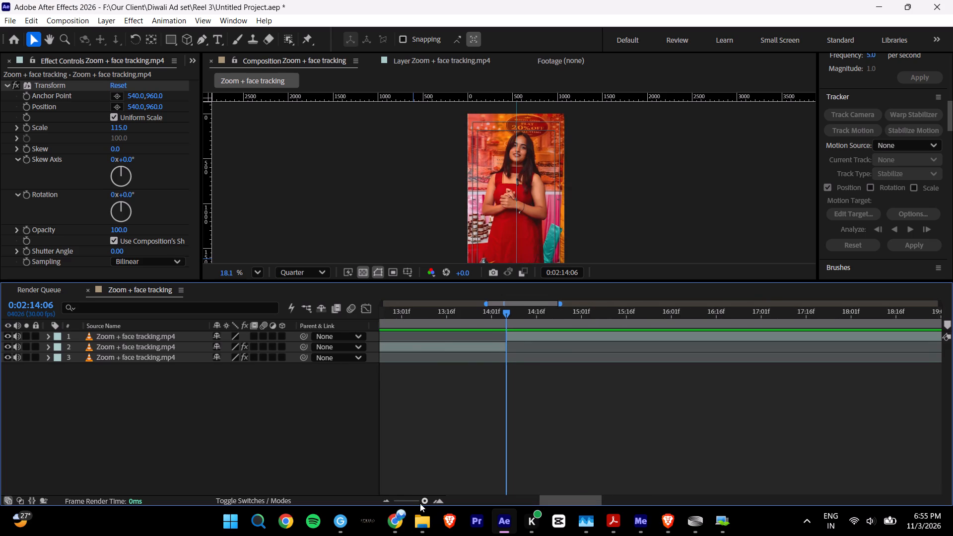
key("ctrl+Left")
key("ctrl+Right")
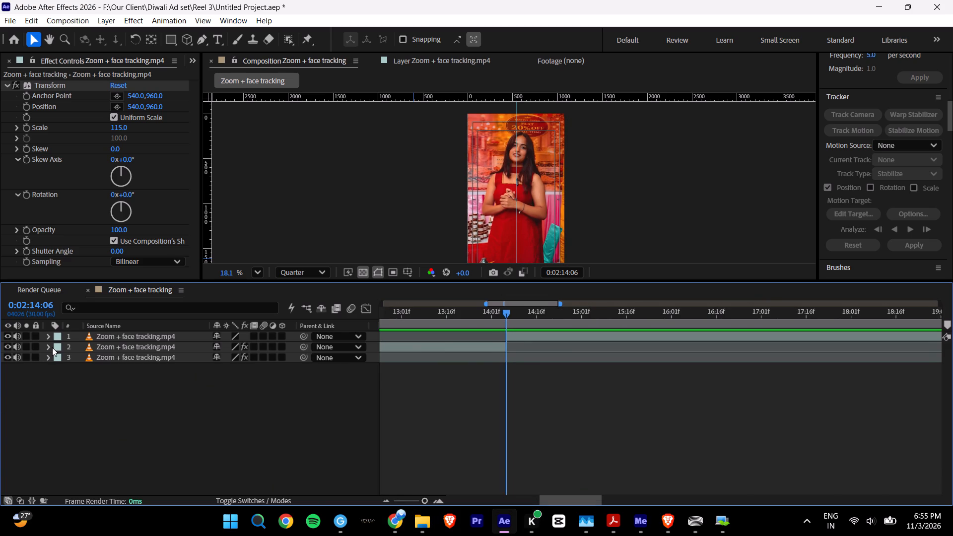
Delete the unused Tracker 1 from the middle segment's motion trackers, keeping the face track in Tracker 2.
left_click(50, 348)
triple_click(433, 504)
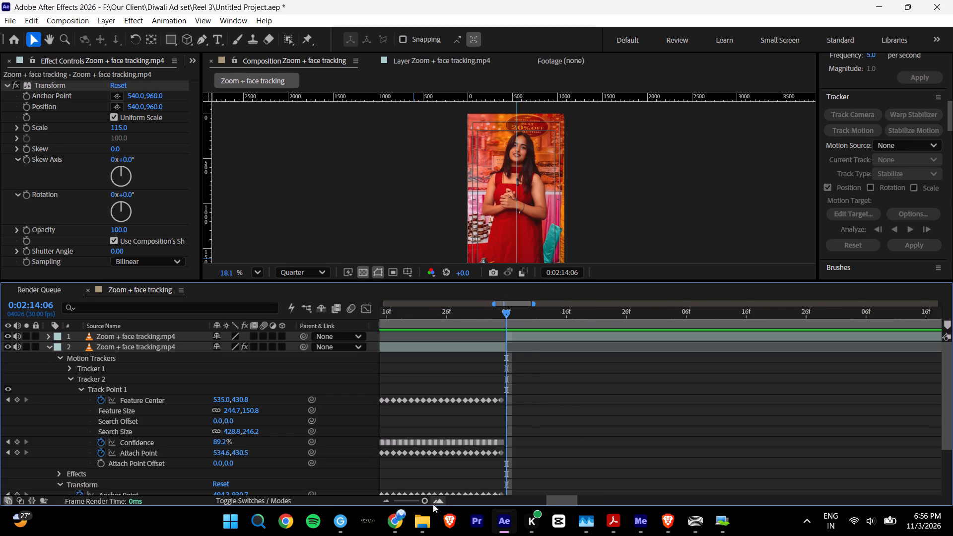
left_click(433, 504)
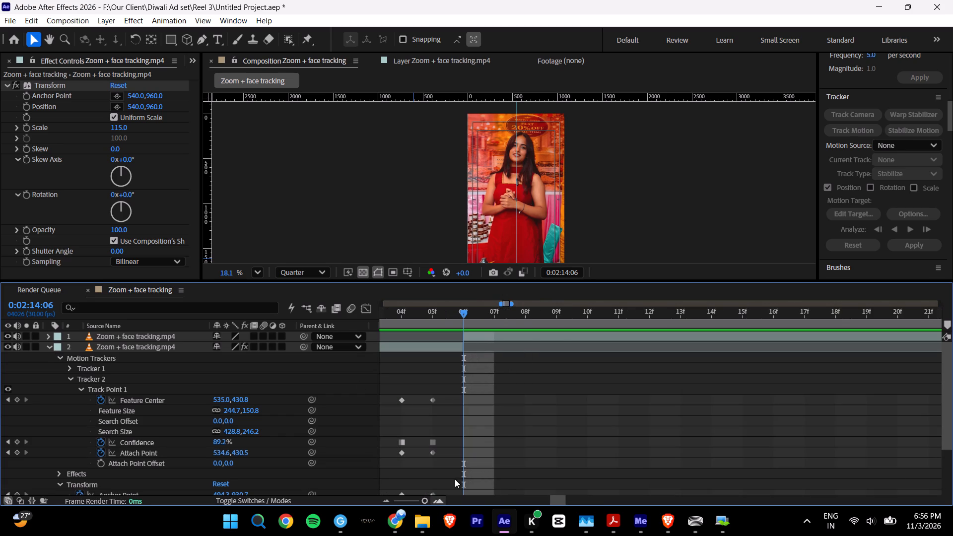
left_click_drag(445, 311, 436, 314)
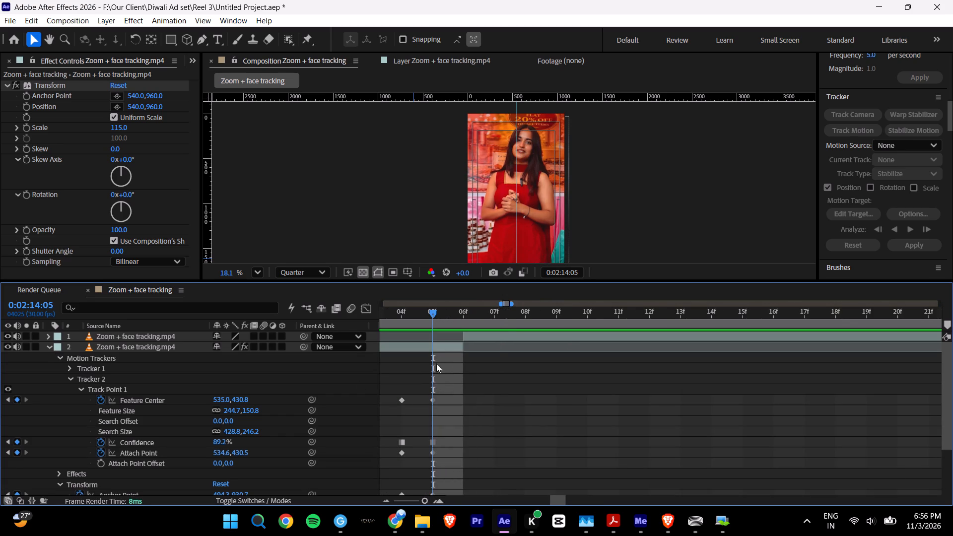
left_click(102, 369)
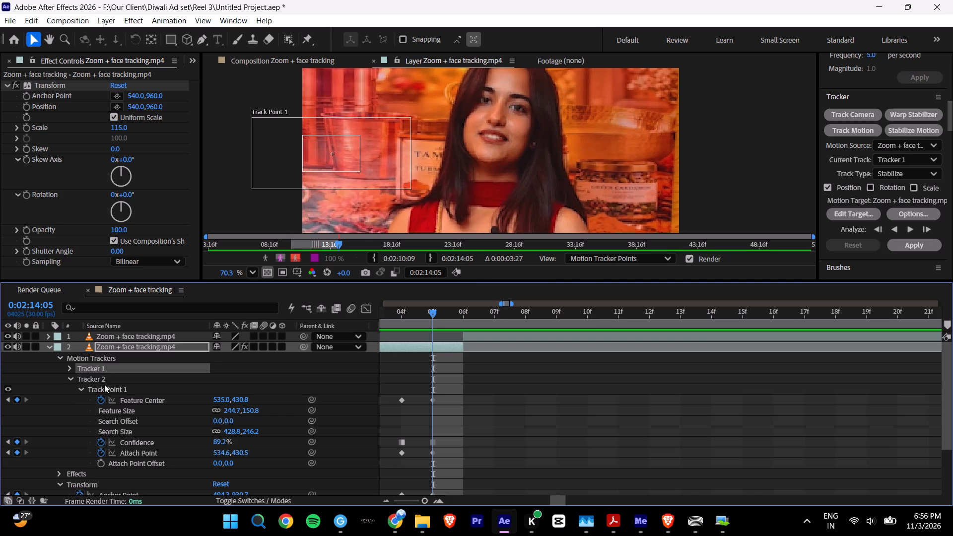
left_click(101, 381)
left_click(109, 367)
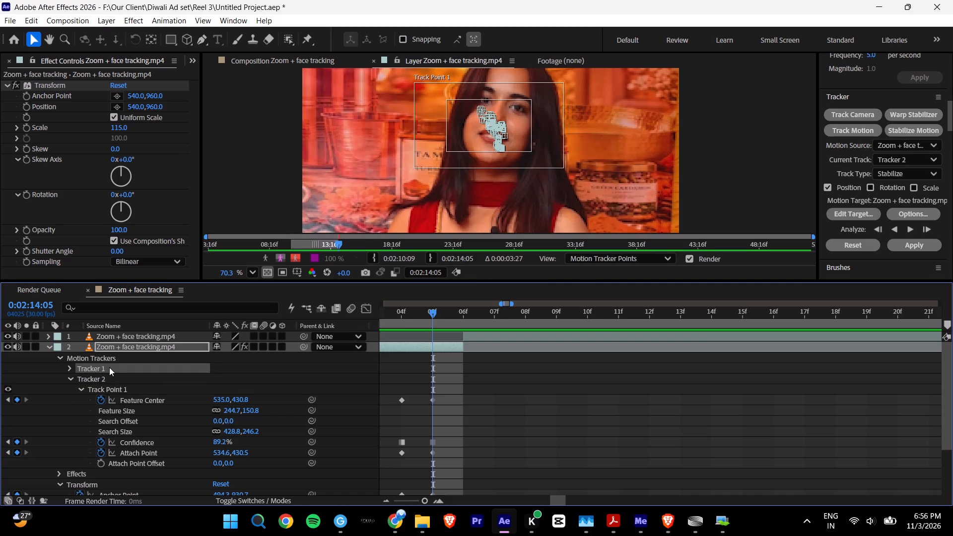
key("BackSpace")
Select Tracker 2 on the middle segment and analyze its face track forward from 0:02:14:05.
left_click(113, 371)
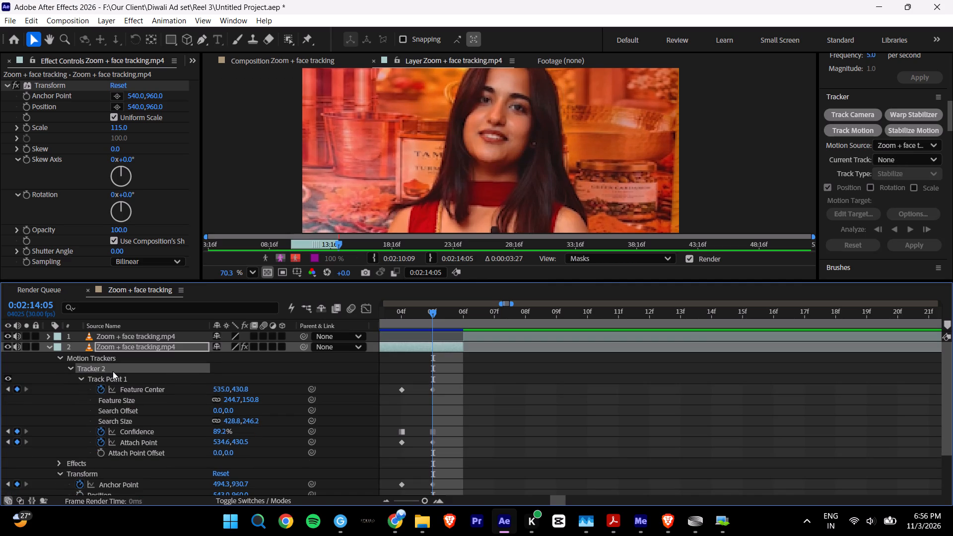
left_click(911, 230)
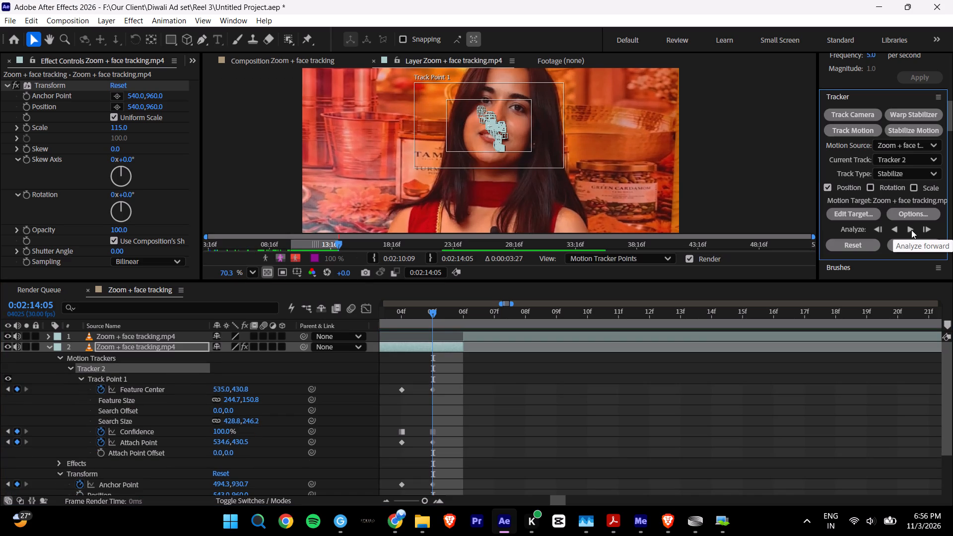
left_click(916, 227)
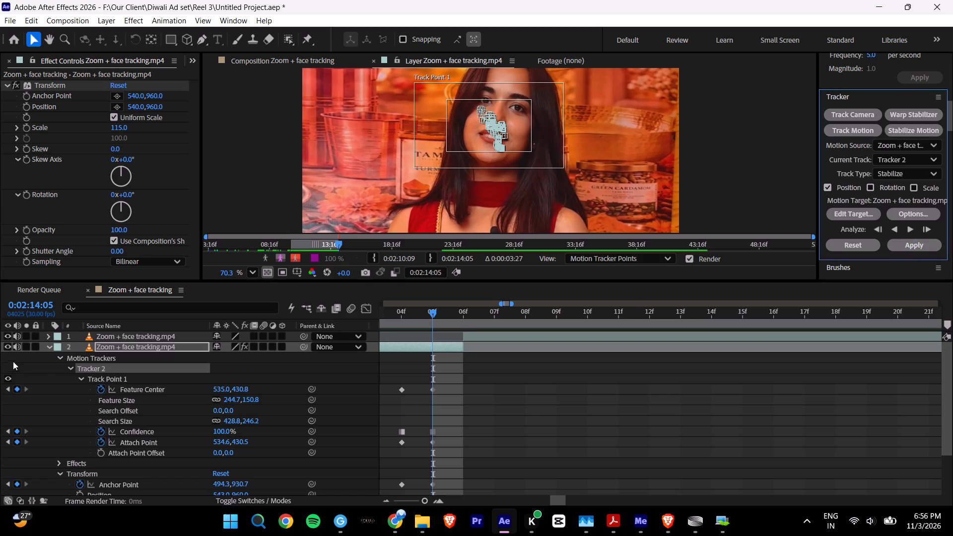
Return to the composition view, fit the whole frame, and review the middle segment's stabilized playback through its end cut.
left_click(51, 349)
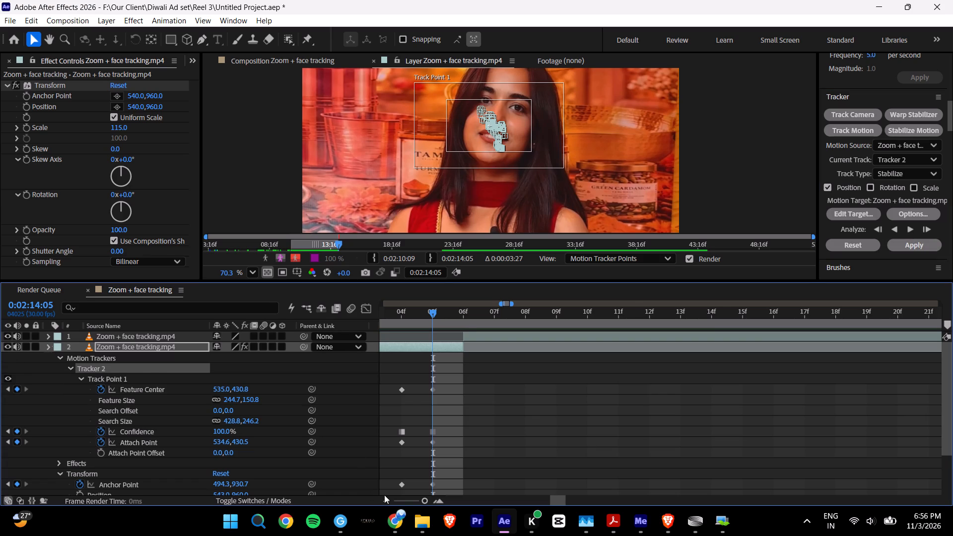
triple_click(385, 496)
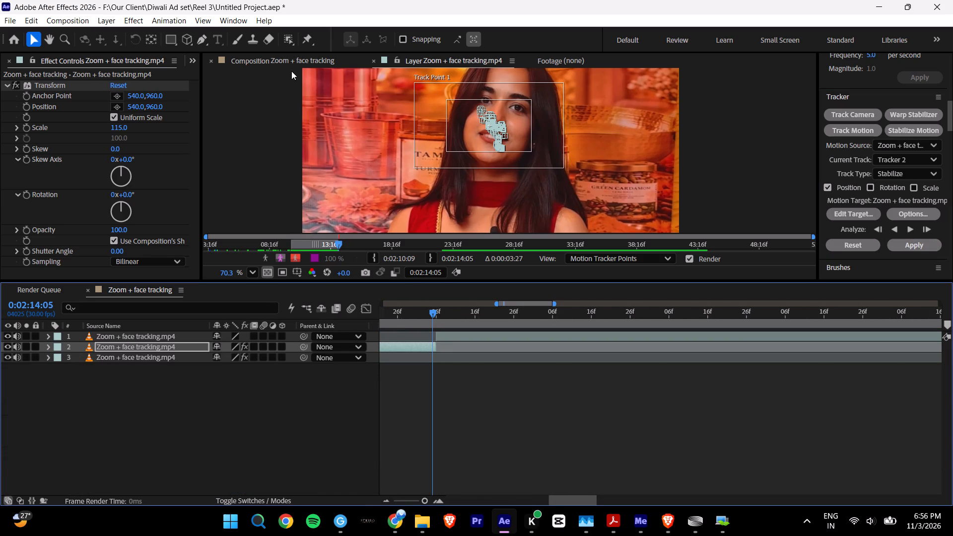
left_click(294, 68)
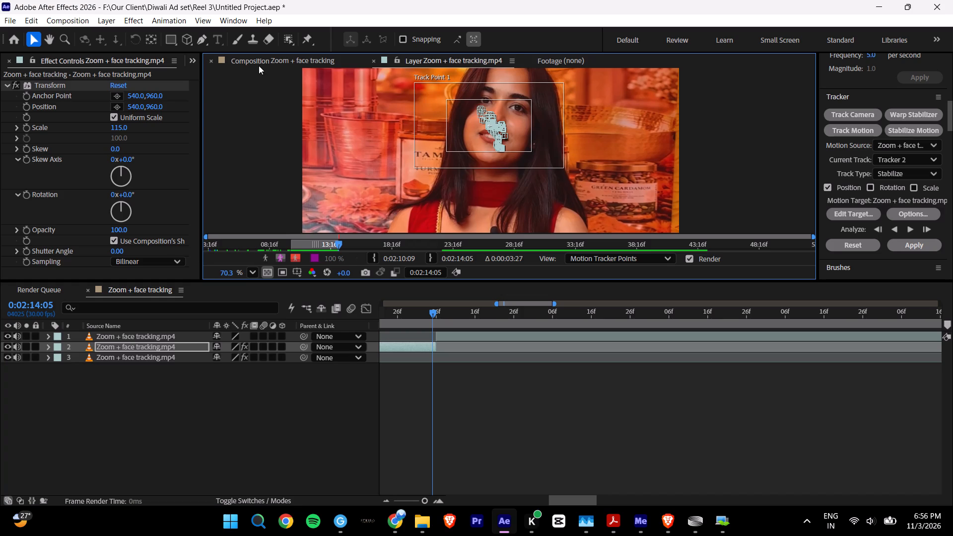
left_click(258, 65)
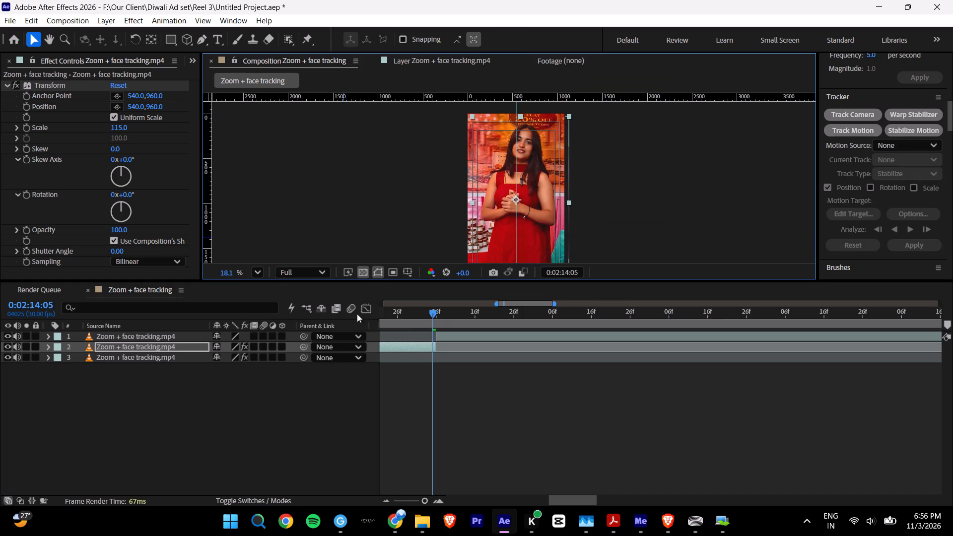
left_click(258, 273)
left_click(271, 44)
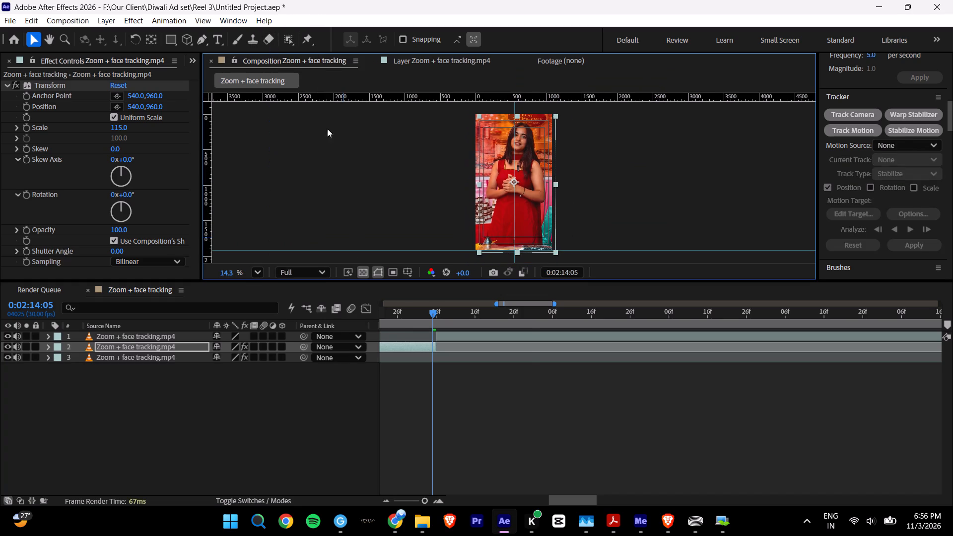
scroll(479, 434, "up", 8, "shift")
double_click(384, 498)
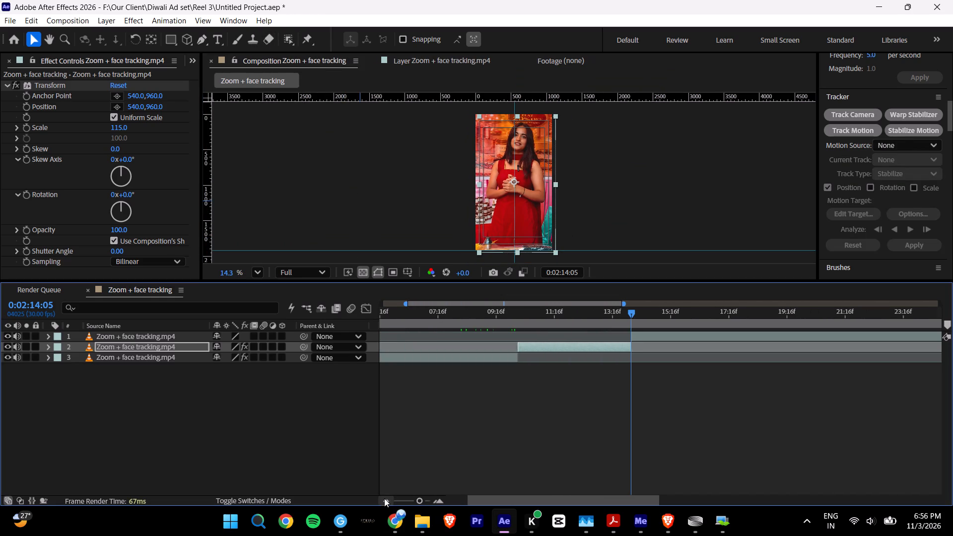
left_click_drag(617, 315, 545, 312)
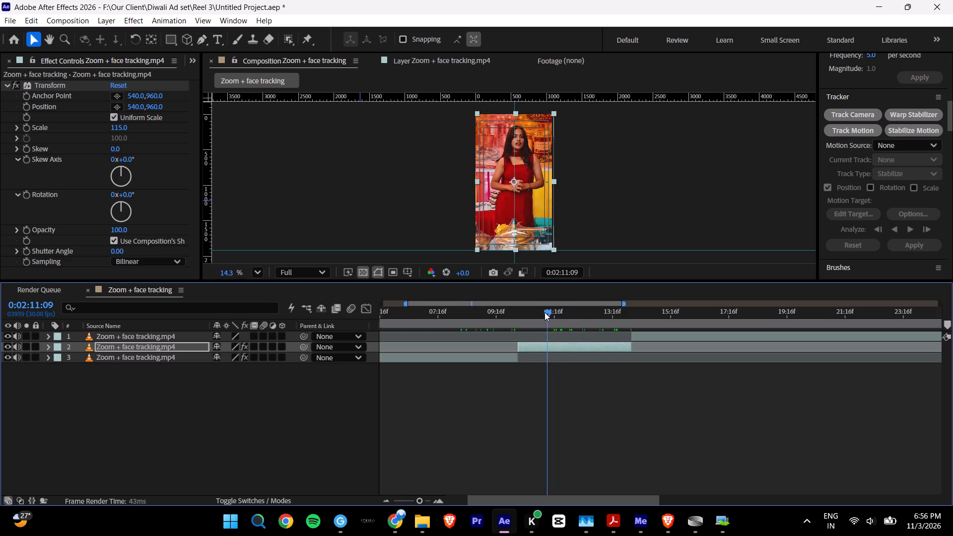
left_click_drag(545, 312, 542, 310)
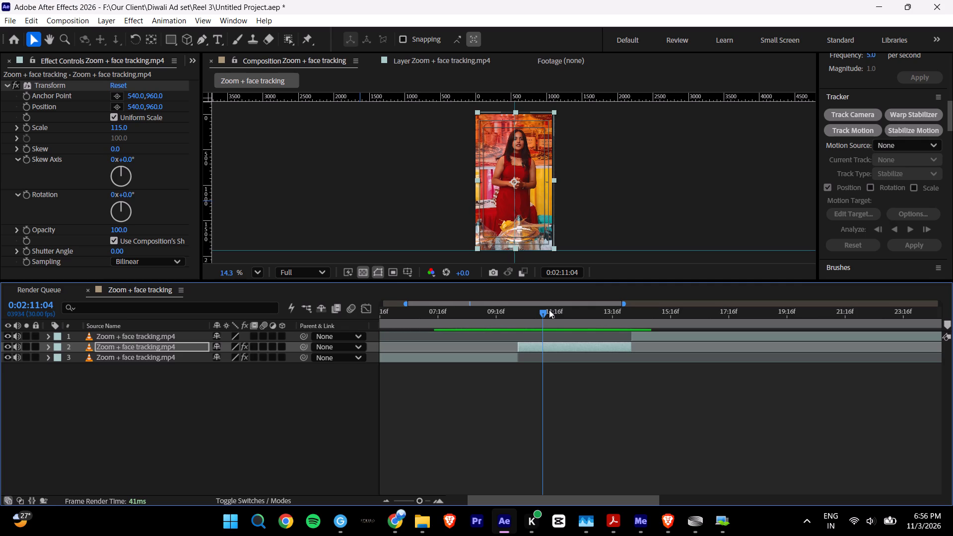
key("space")
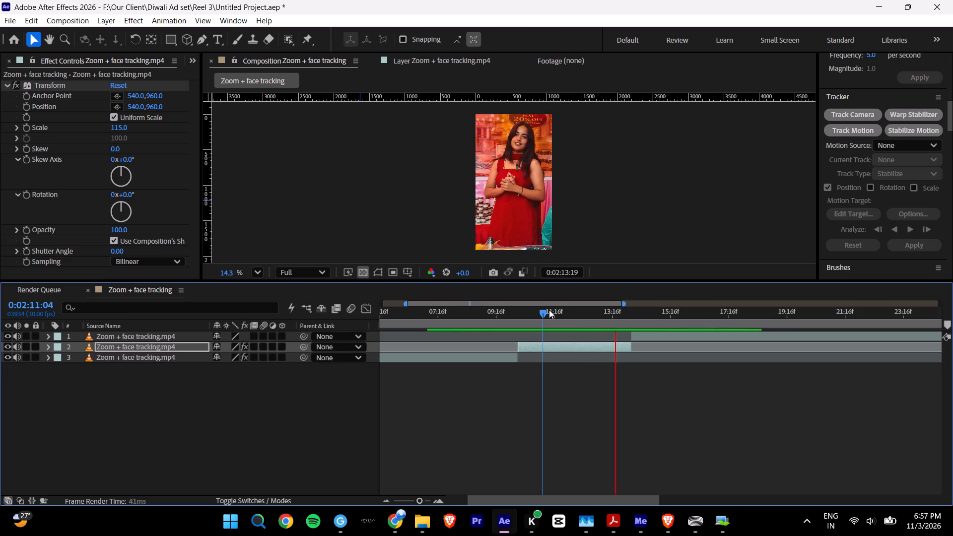
key("space")
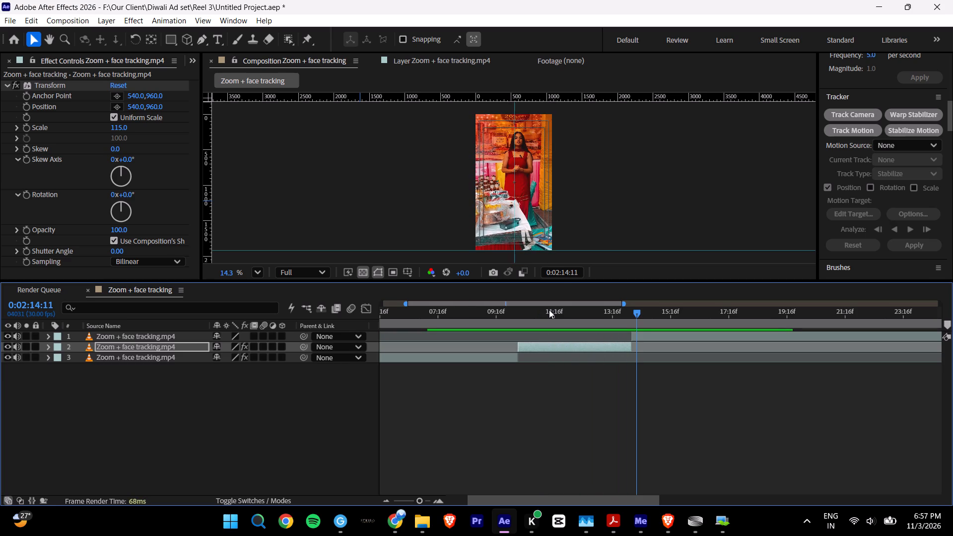
left_click_drag(570, 313, 551, 315)
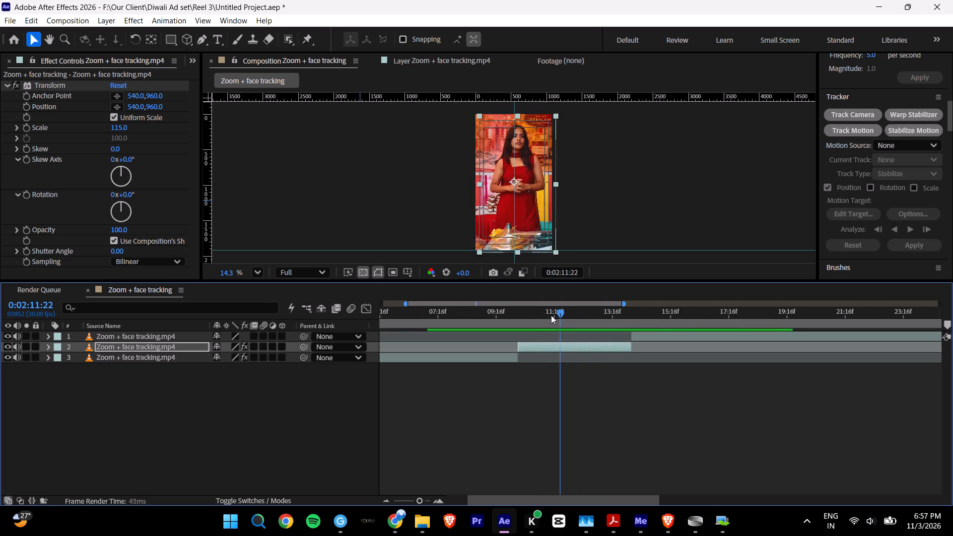
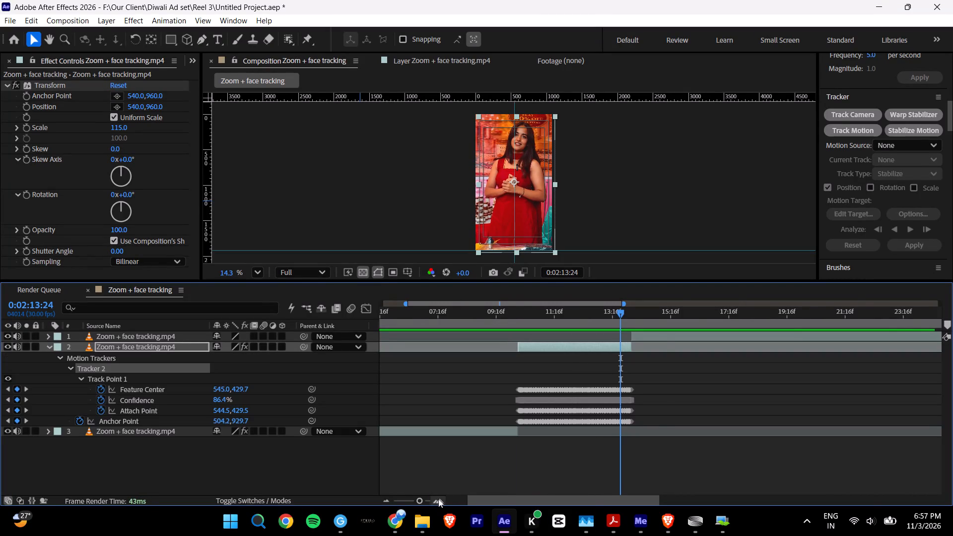
Delete the middle segment's Tracker 2 and Anchor Point keyframes after 0:02:13:03, keeping the earlier ones.
double_click(438, 499)
left_click_drag(456, 311, 469, 315)
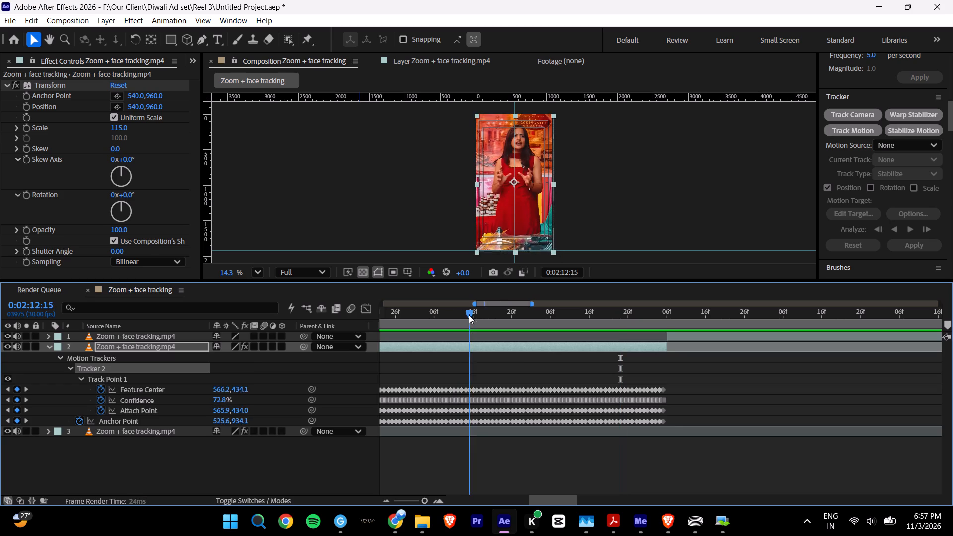
left_click_drag(469, 315, 557, 338)
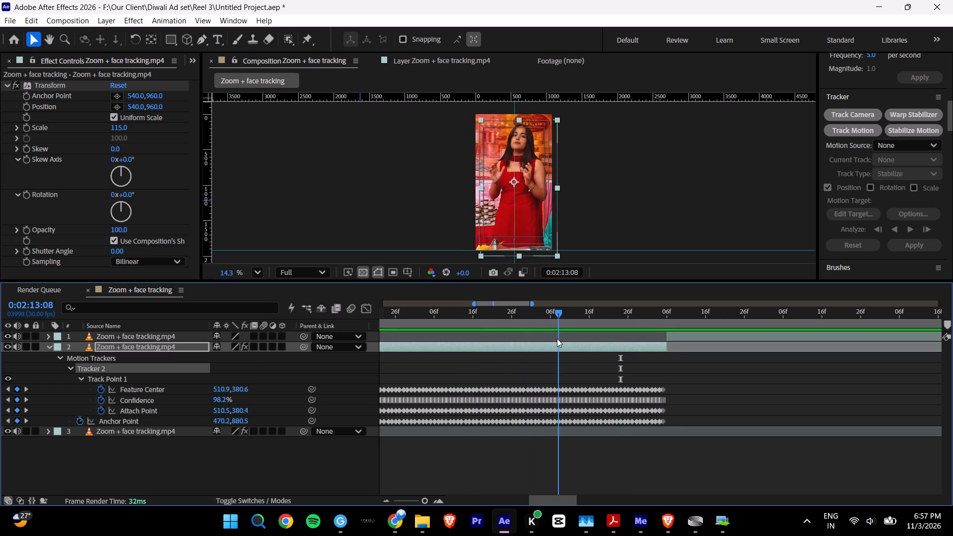
left_click_drag(557, 338, 534, 345)
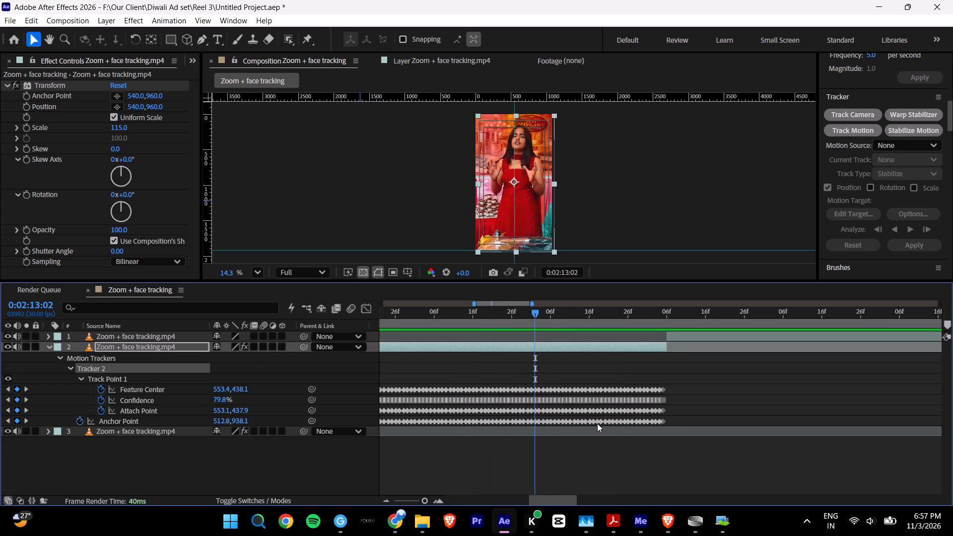
key("ctrl+Right")
key("ctrl+Right")
key("ctrl+Right")
key("ctrl+Left")
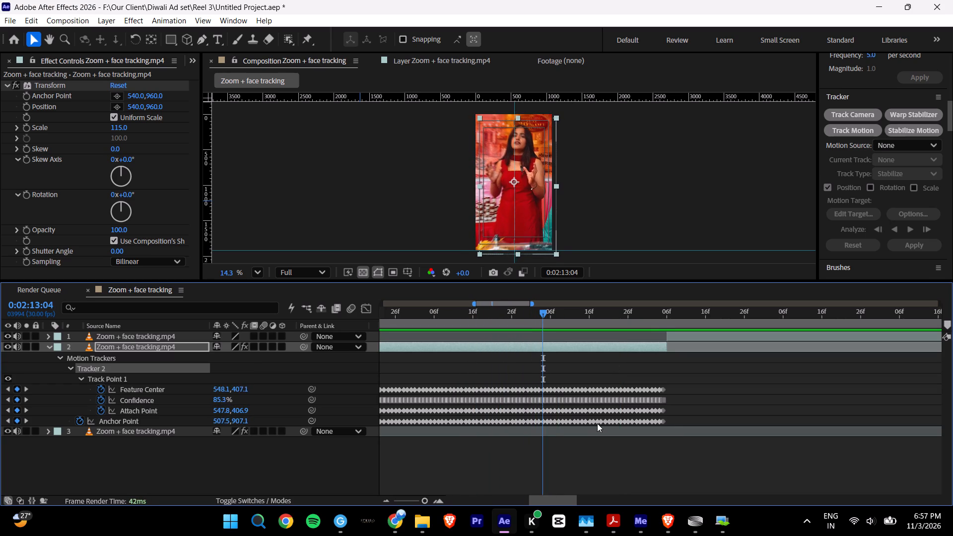
key("ctrl+Left")
key("ctrl+Right")
key("ctrl+Left")
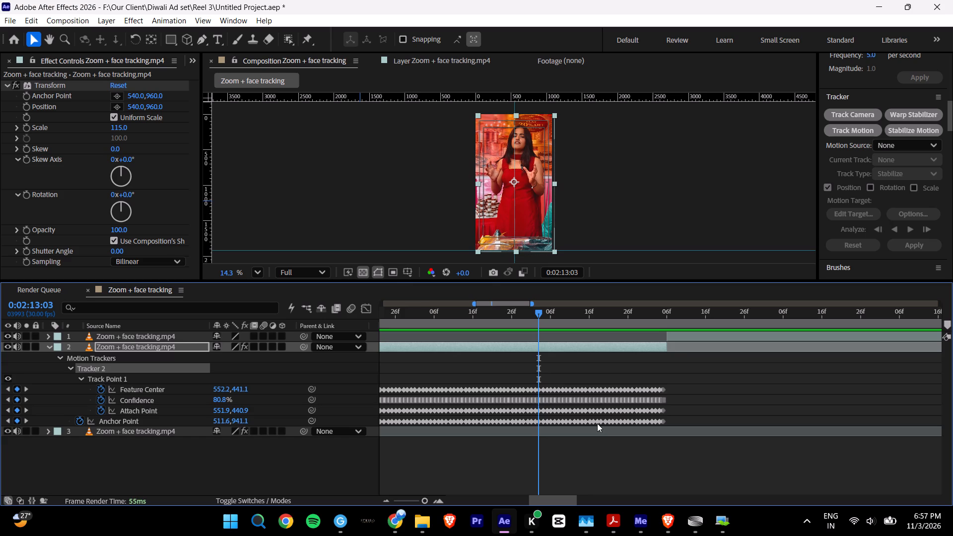
left_click_drag(692, 384, 543, 440)
key("BackSpace")
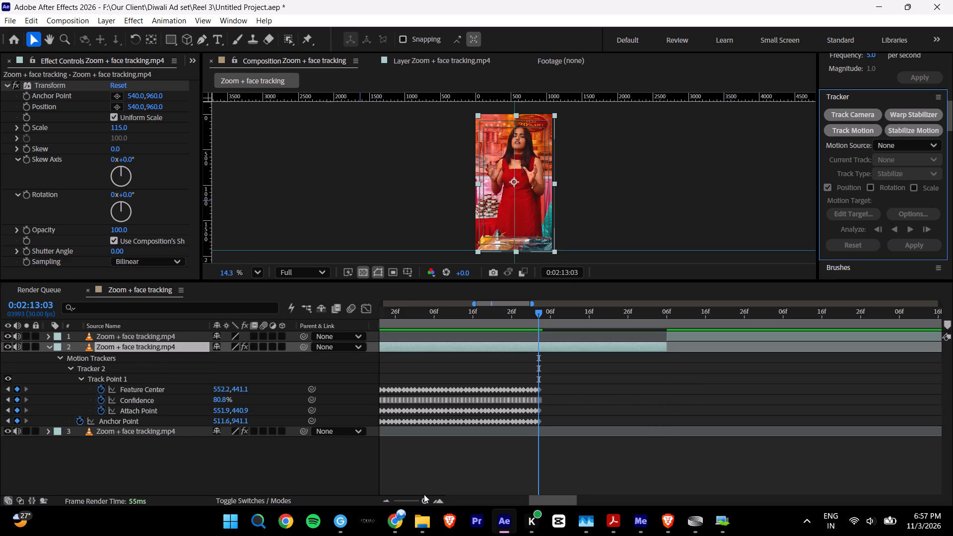
Review the middle segment's playback from 0:02:13:03 past its end cut and collapse its tracker properties.
left_click(436, 501)
double_click(436, 501)
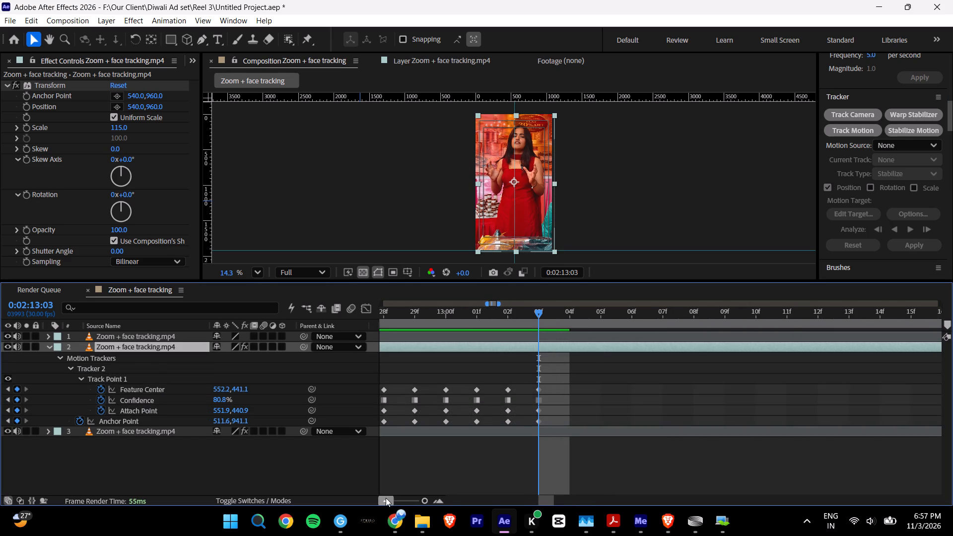
double_click(386, 498)
key("space")
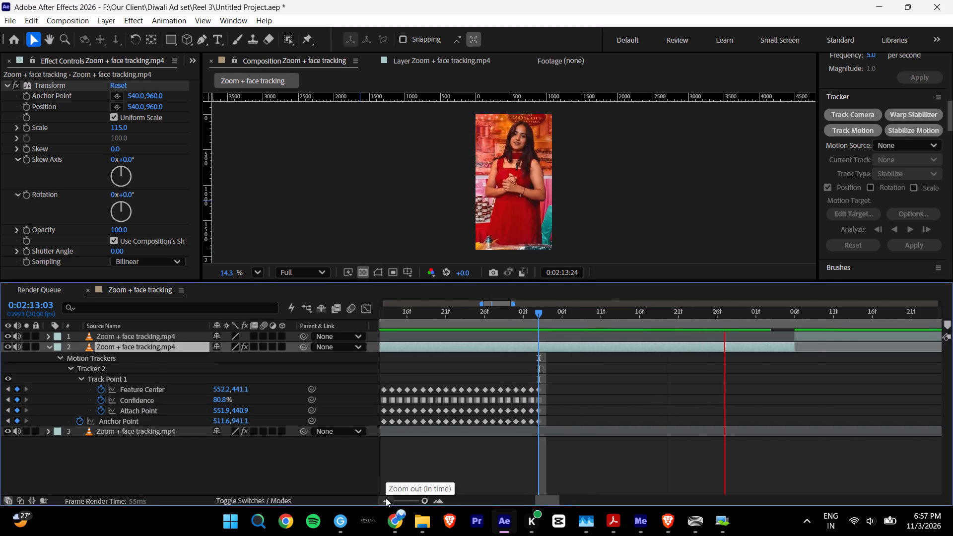
key("space")
left_click(386, 498)
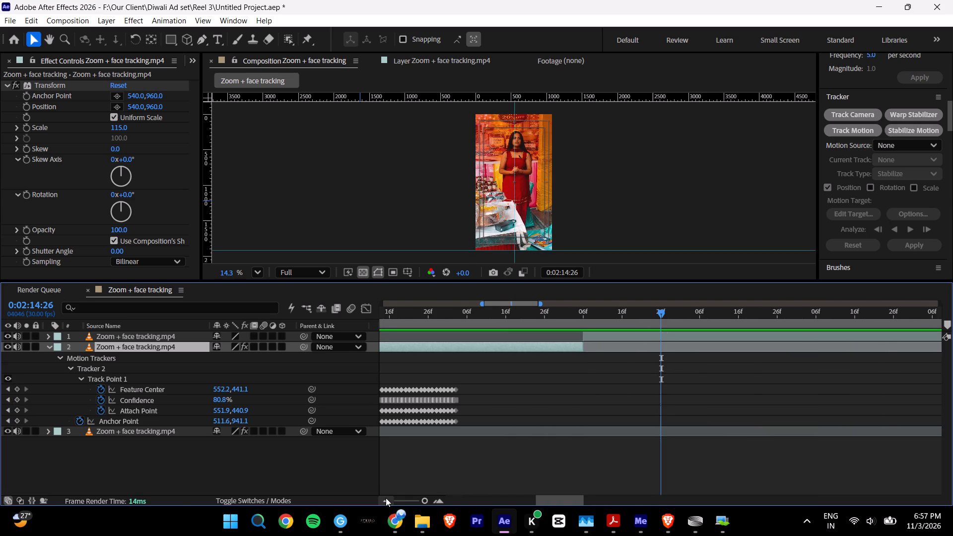
left_click(44, 346)
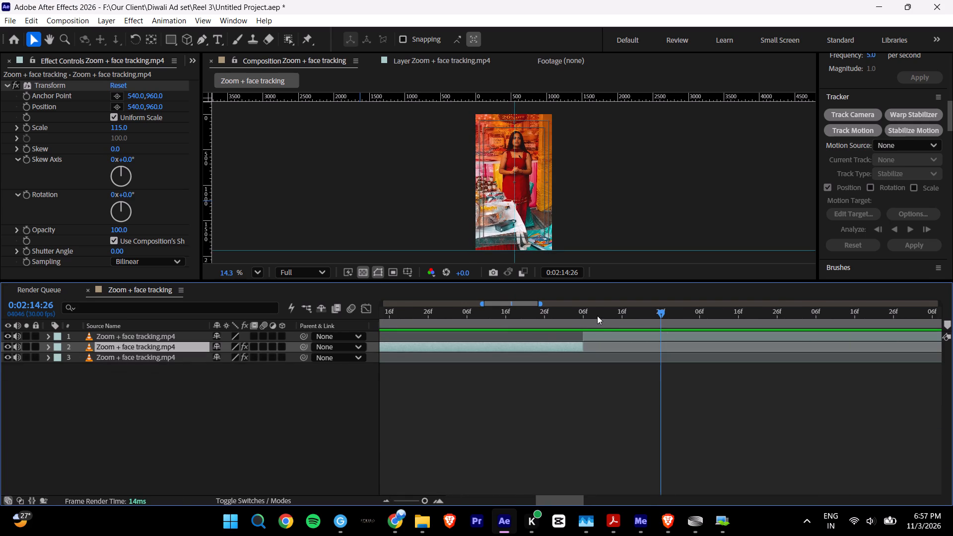
Play the last segment from 0:02:14:07 to examine the woman's movement after the cut.
left_click_drag(597, 316, 592, 315, "shift")
double_click(444, 498)
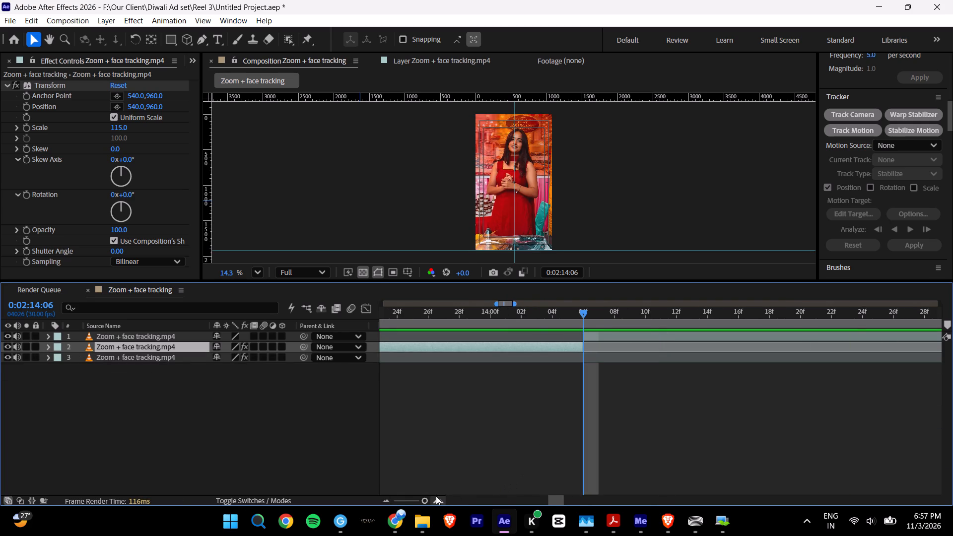
key("ctrl+Right")
key("space")
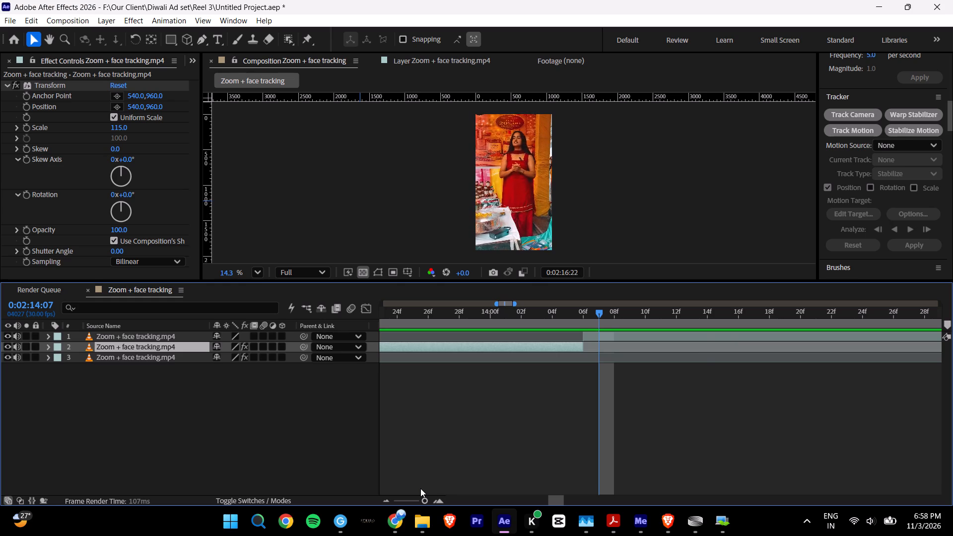
key("space")
triple_click(387, 504)
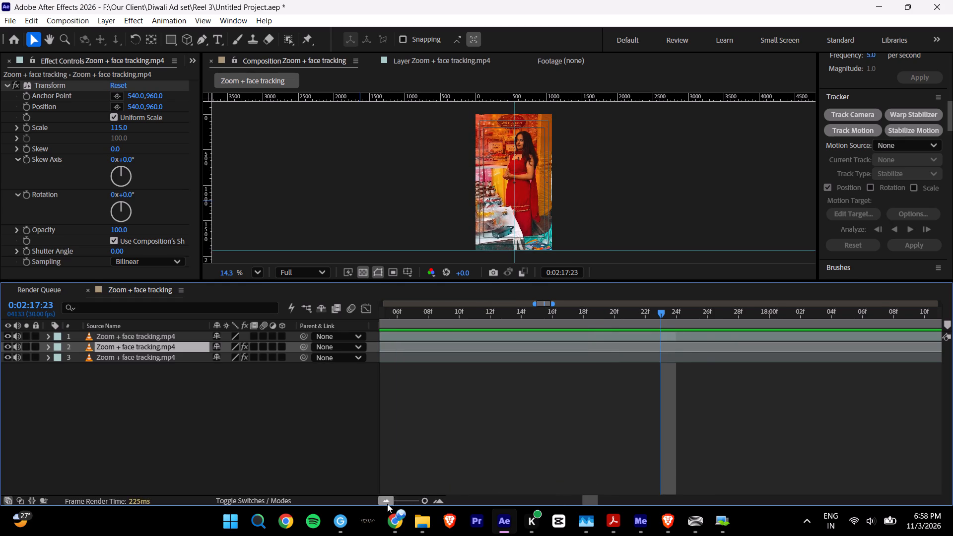
left_click(387, 504)
Examine the frames from 0:02:14:05 to 0:02:14:07 around the cut between the middle and last segments.
left_click_drag(573, 313, 563, 313, "shift")
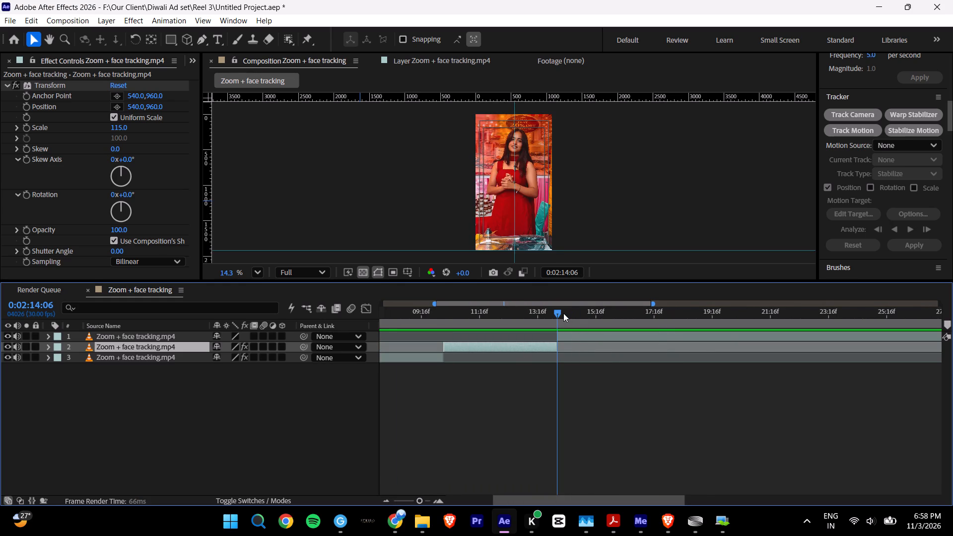
left_click_drag(563, 313, 559, 315, "shift")
double_click(442, 497)
triple_click(439, 496)
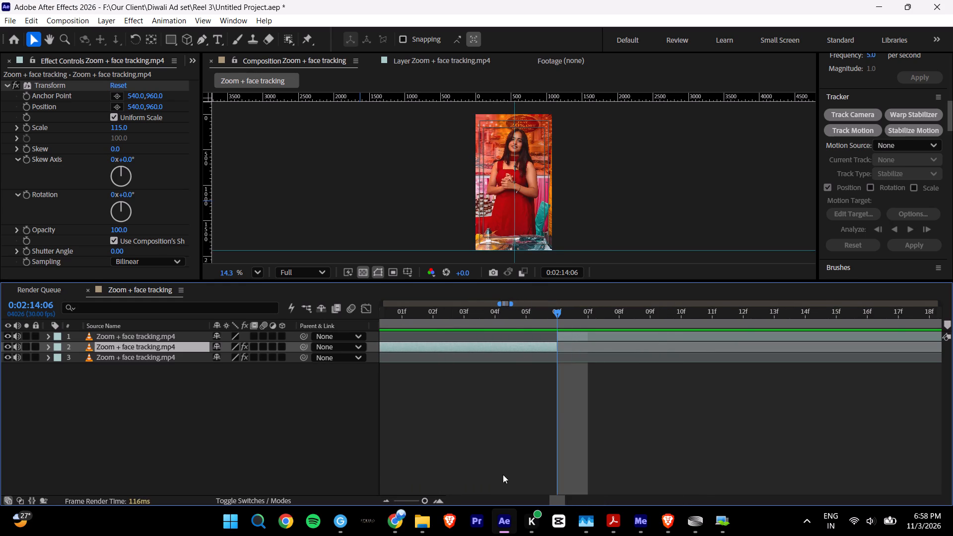
key("ctrl+Right")
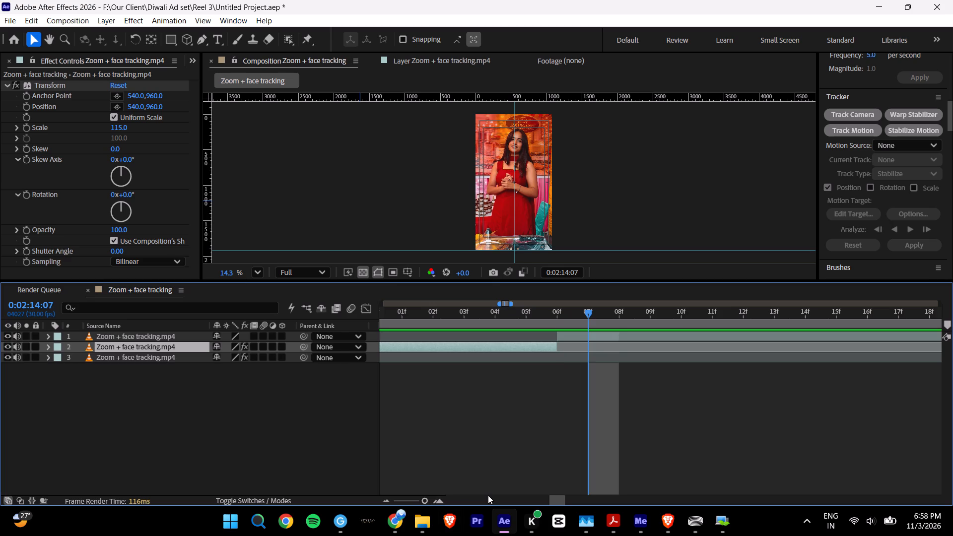
key("ctrl+Left")
key("ctrl+Left")
key("ctrl+Right")
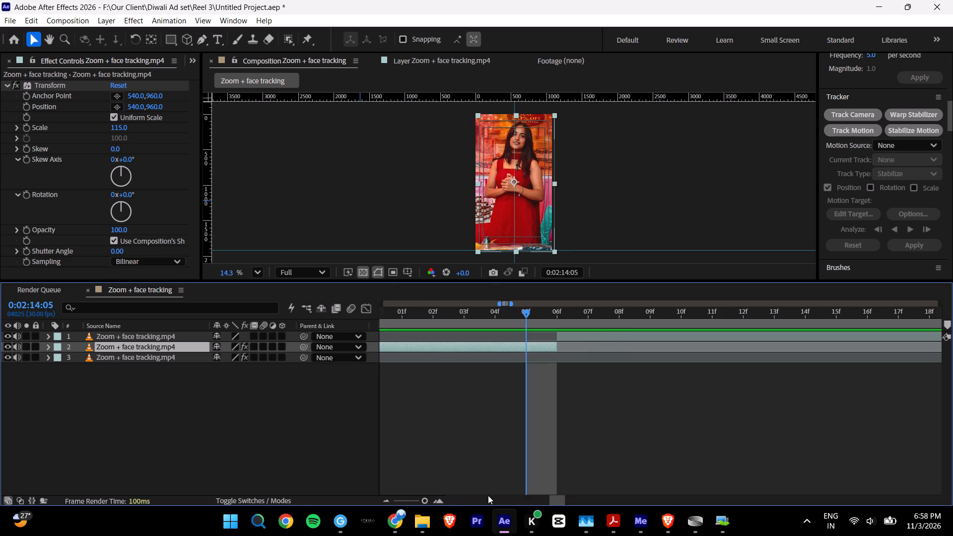
key("ctrl+Right")
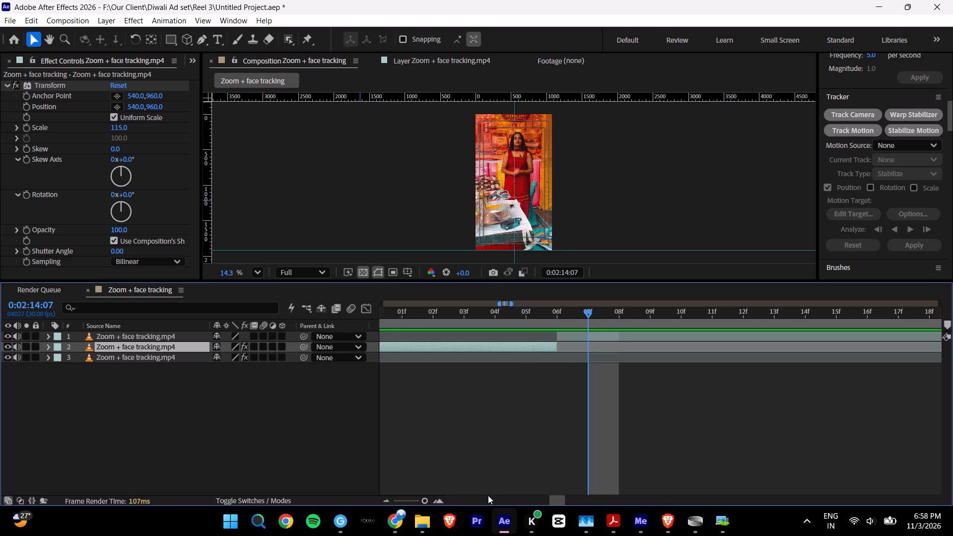
key("ctrl+Left")
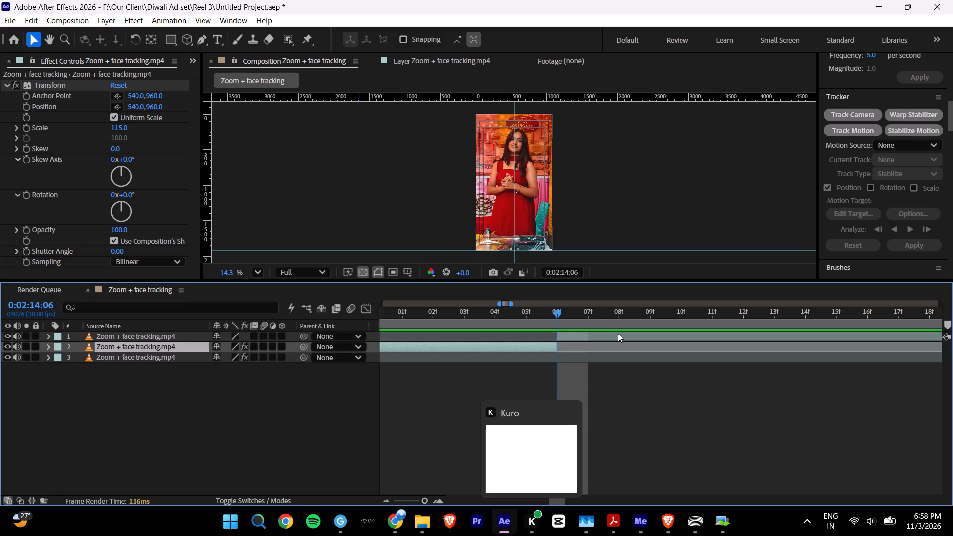
Start a Stabilize Motion track on the last segment at 0:02:14:07.
left_click(604, 334)
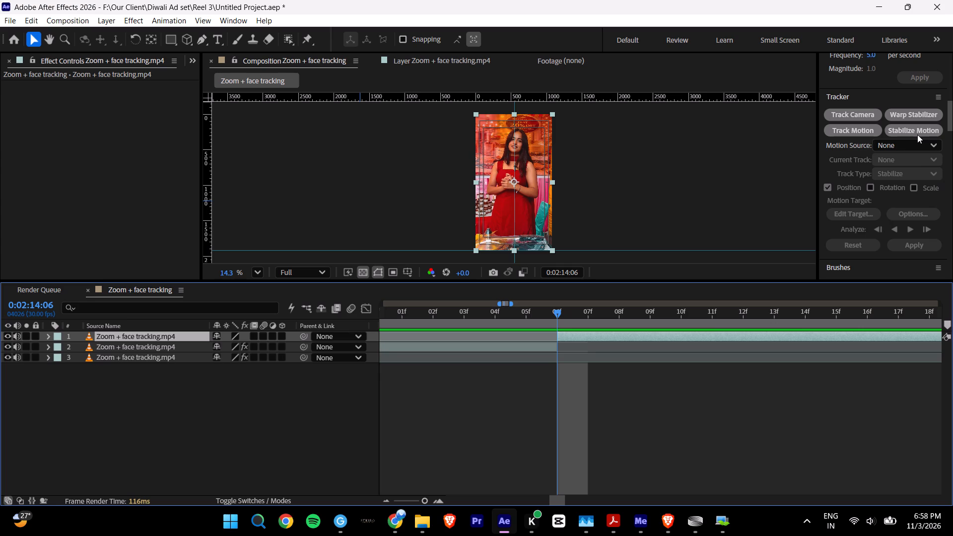
double_click(437, 493)
triple_click(438, 504)
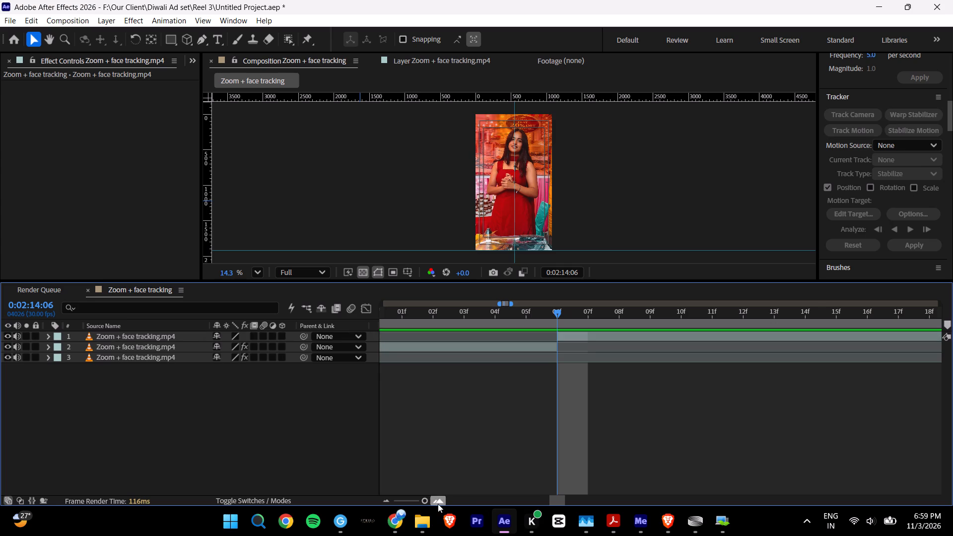
left_click(570, 345)
left_click(572, 336)
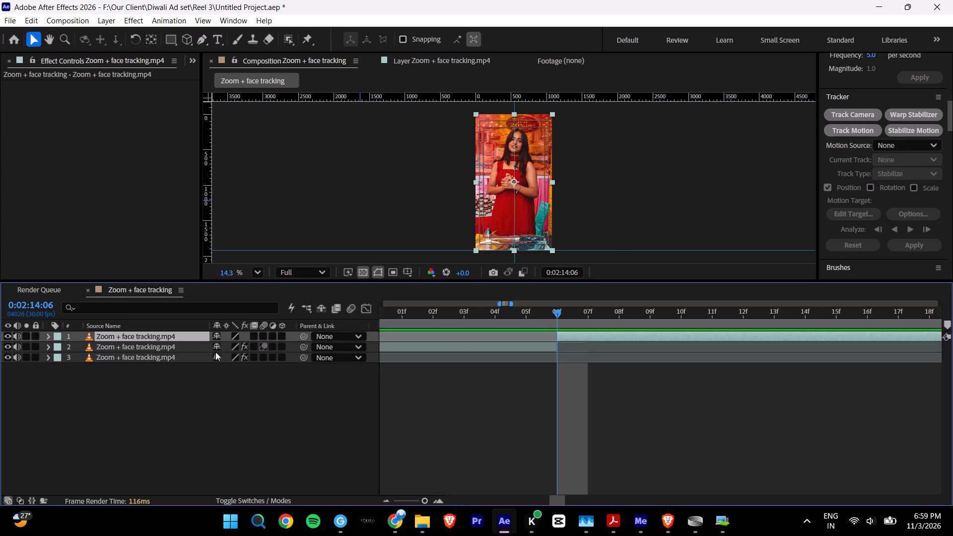
left_click(26, 336)
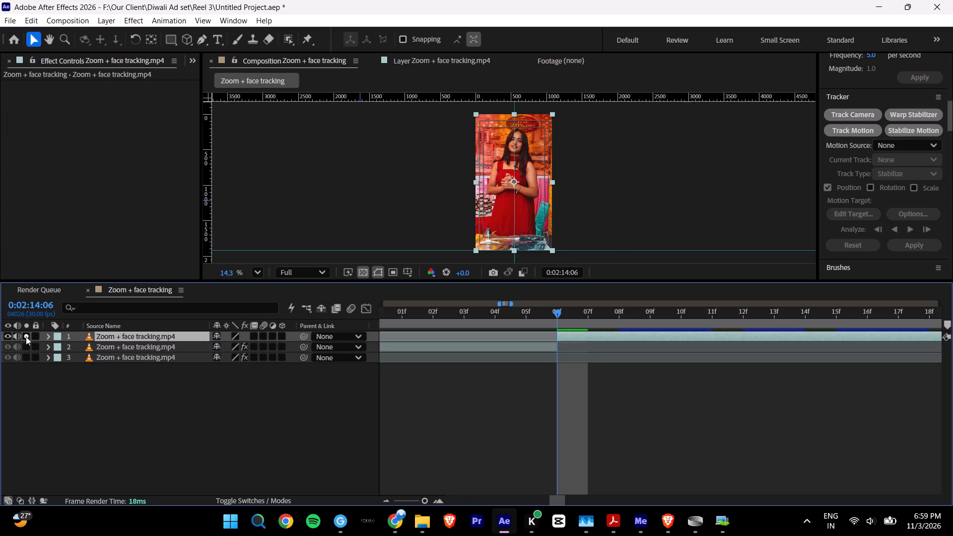
left_click(26, 336)
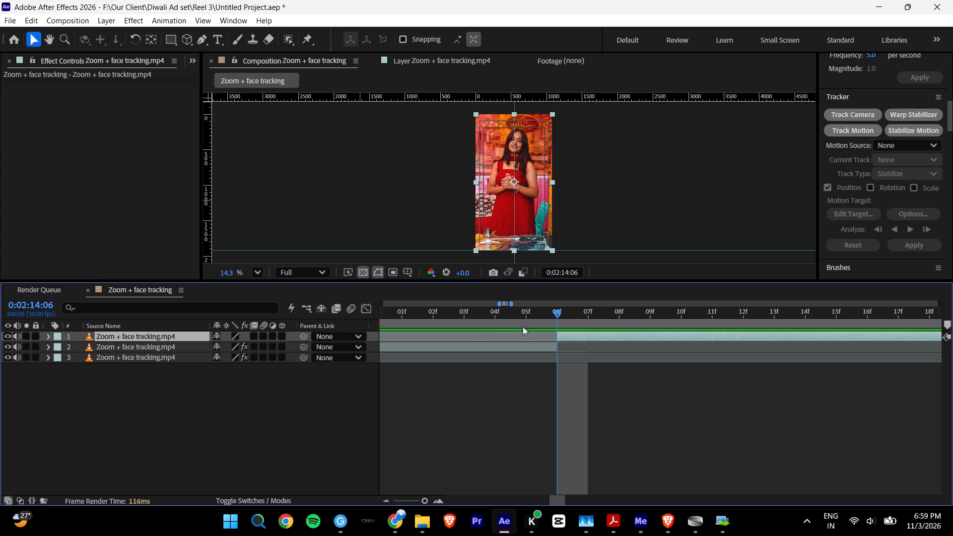
key("ctrl+Right")
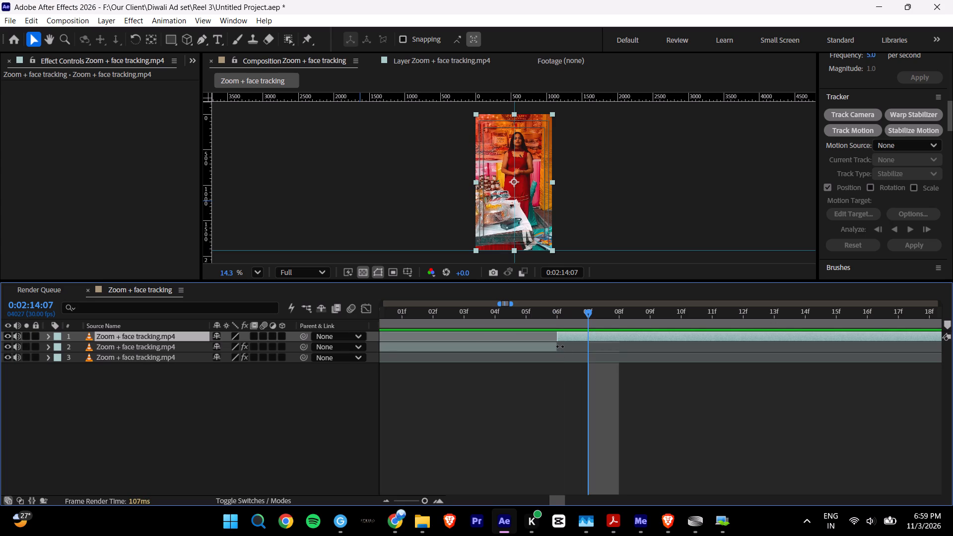
left_click(916, 133)
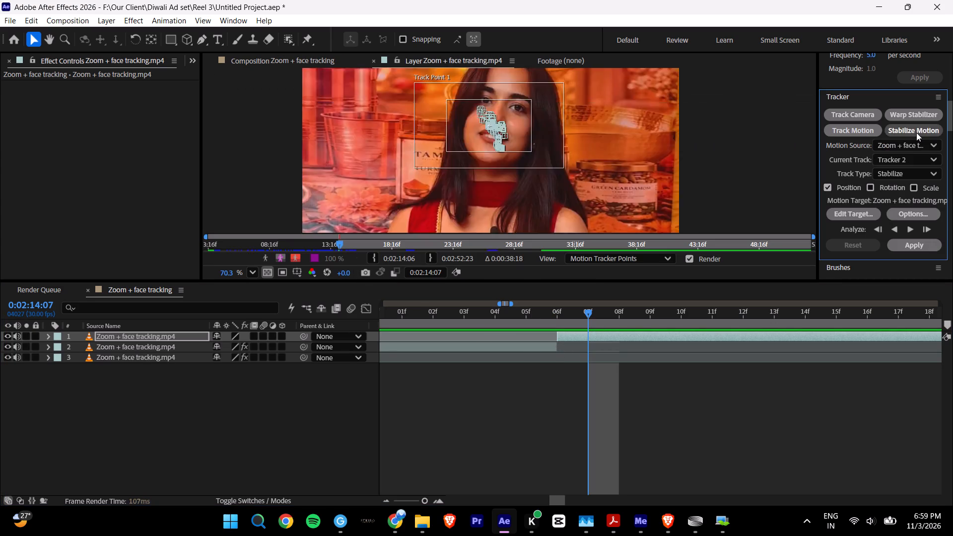
Enlarge Track Point 1's feature and search regions and position them over the woman's face at 0:02:14:07.
left_click(513, 157)
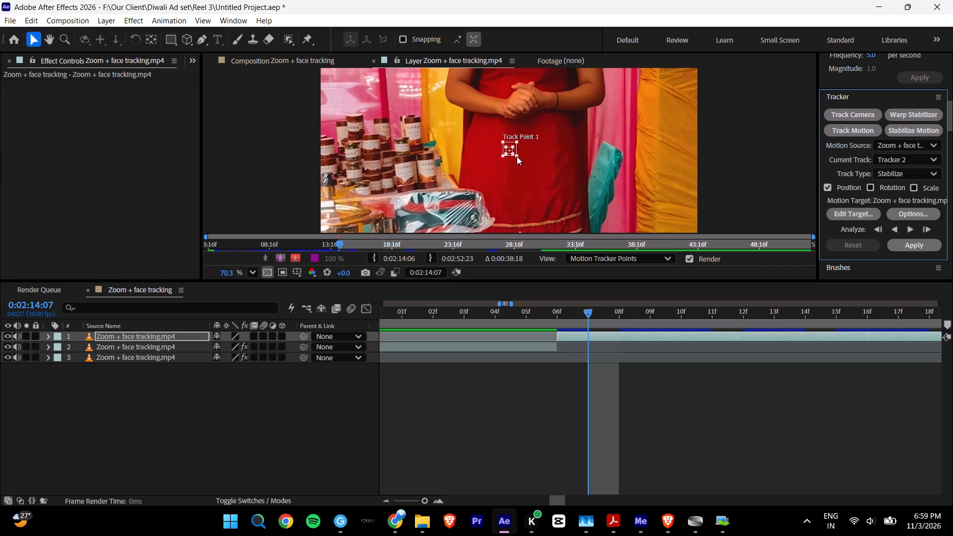
left_click_drag(517, 156, 546, 169)
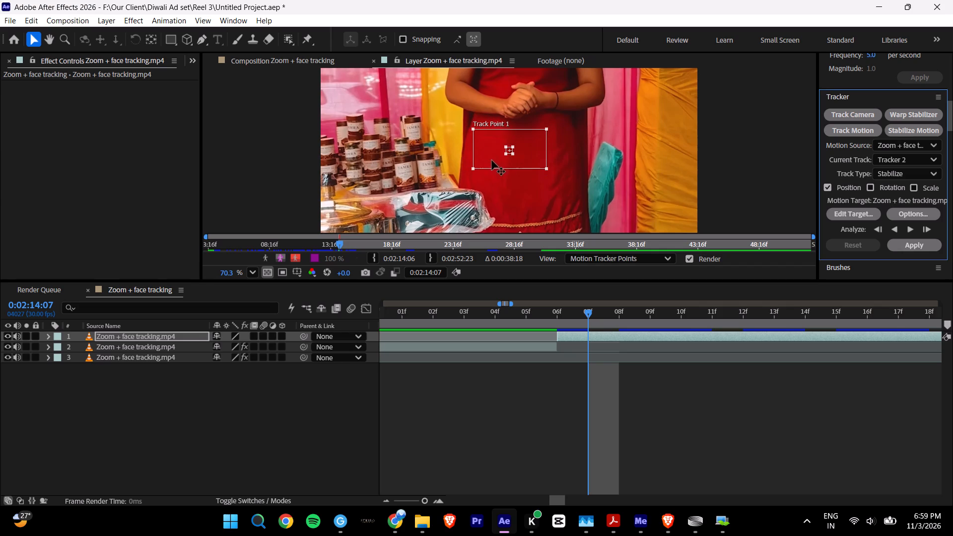
left_click_drag(514, 154, 530, 161)
left_click_drag(518, 151, 532, 108)
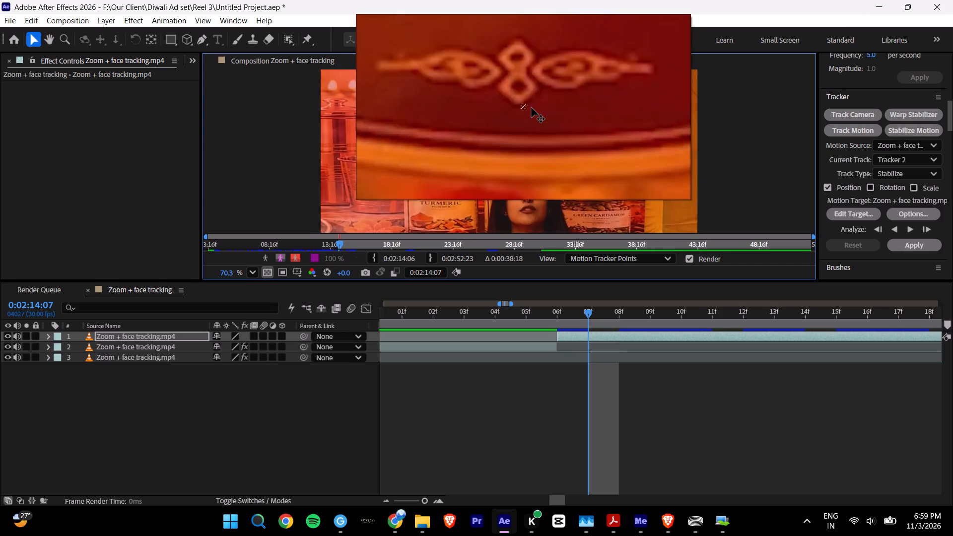
left_click_drag(532, 108, 537, 199)
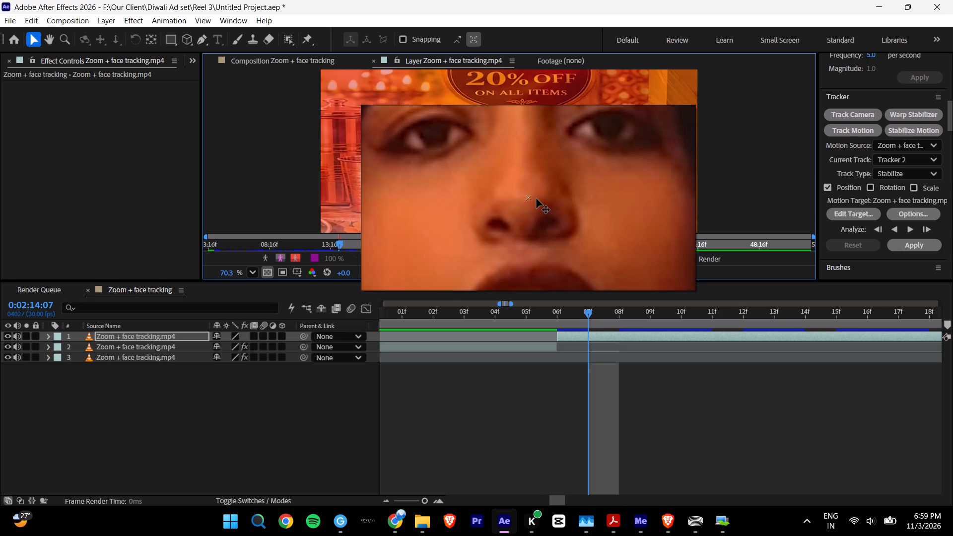
left_click_drag(537, 199, 536, 199)
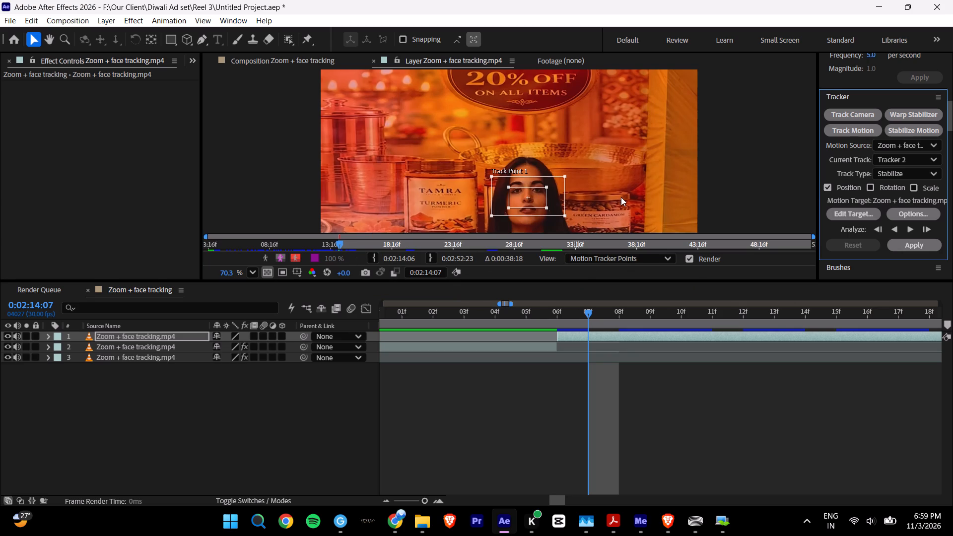
key("h")
left_click_drag(622, 197, 619, 141)
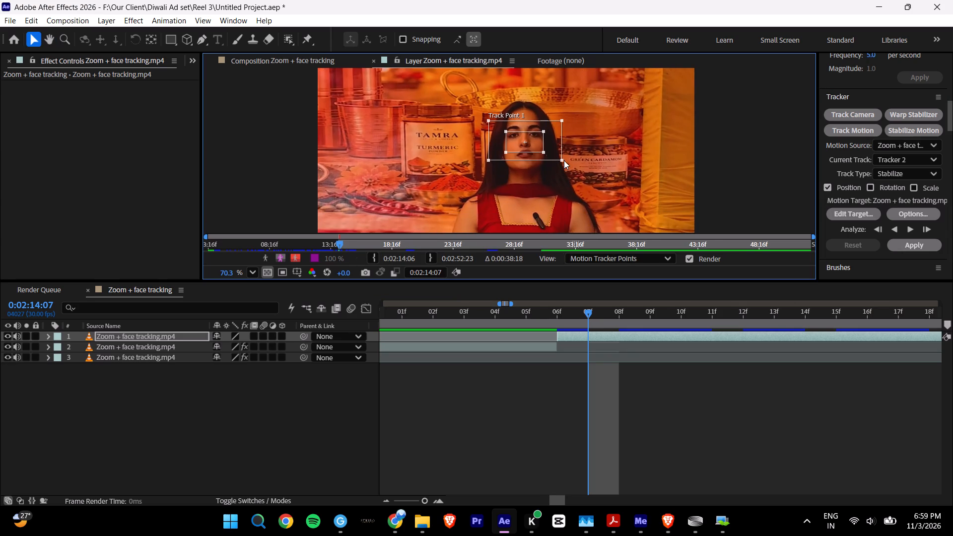
left_click_drag(562, 162, 574, 175)
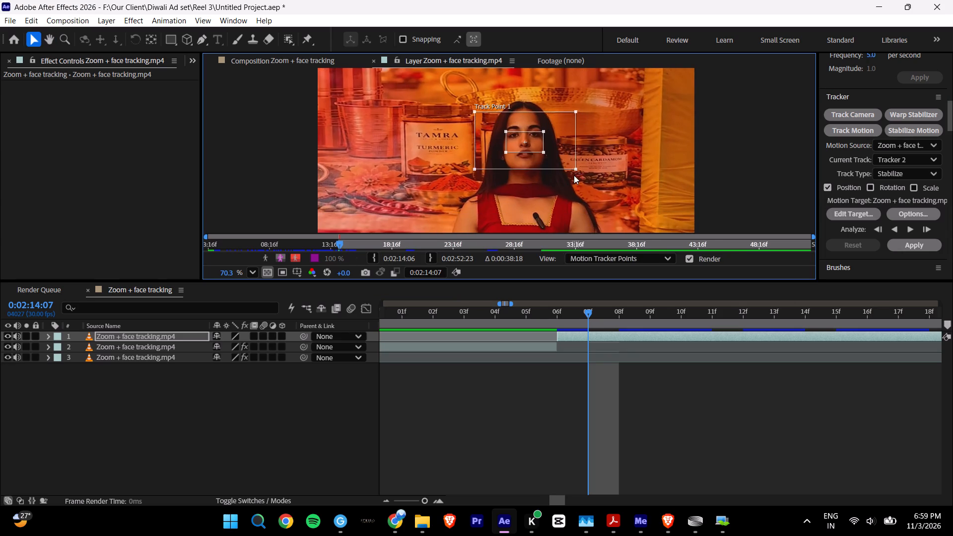
left_click_drag(574, 175, 581, 167)
left_click_drag(544, 152, 551, 158)
Find the next shot change after 0:02:14:07 in the composition and split the last segment there, at 0:02:17:26.
scroll(631, 390, "down", 5, "shift")
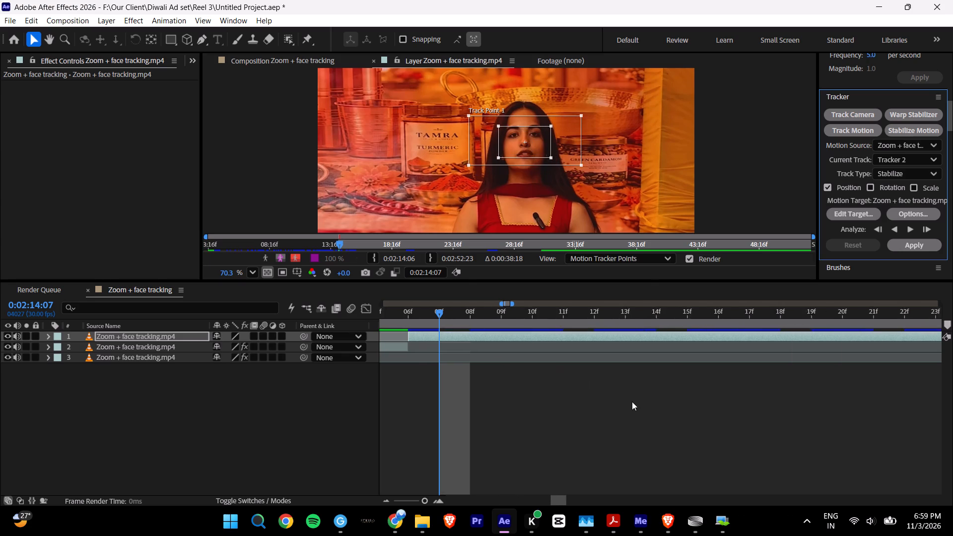
scroll(632, 402, "down", 6, "shift")
left_click(287, 60)
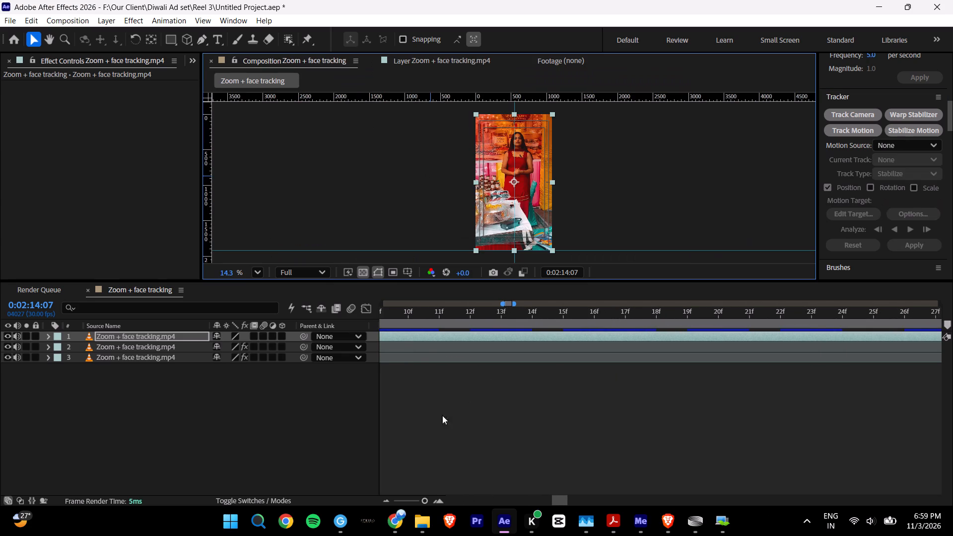
triple_click(387, 498)
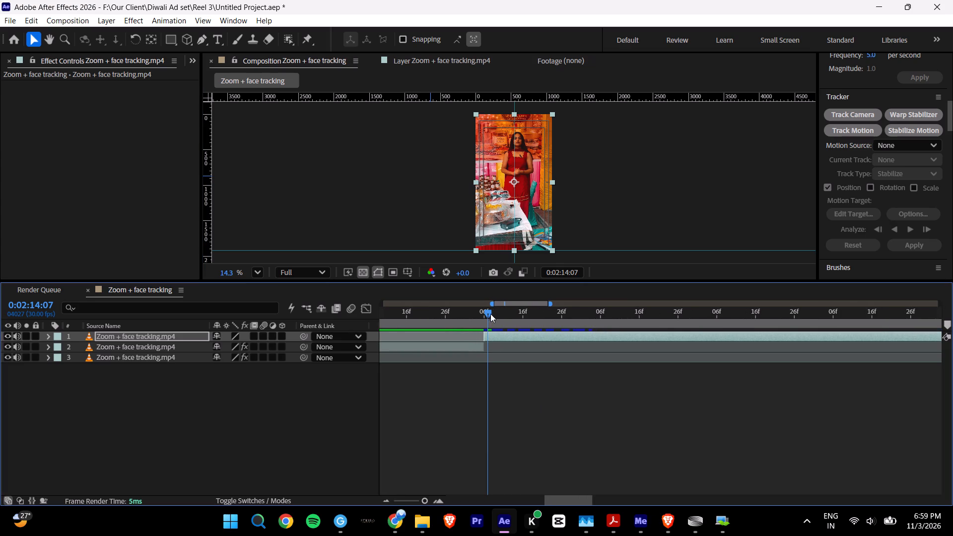
left_click_drag(486, 309, 691, 339)
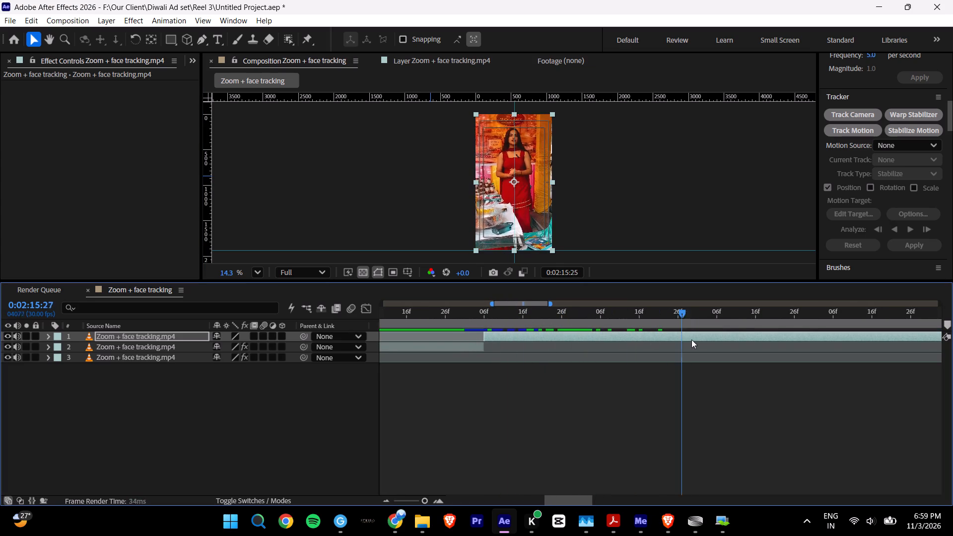
left_click_drag(691, 339, 853, 354)
scroll(742, 391, "down", 10, "shift")
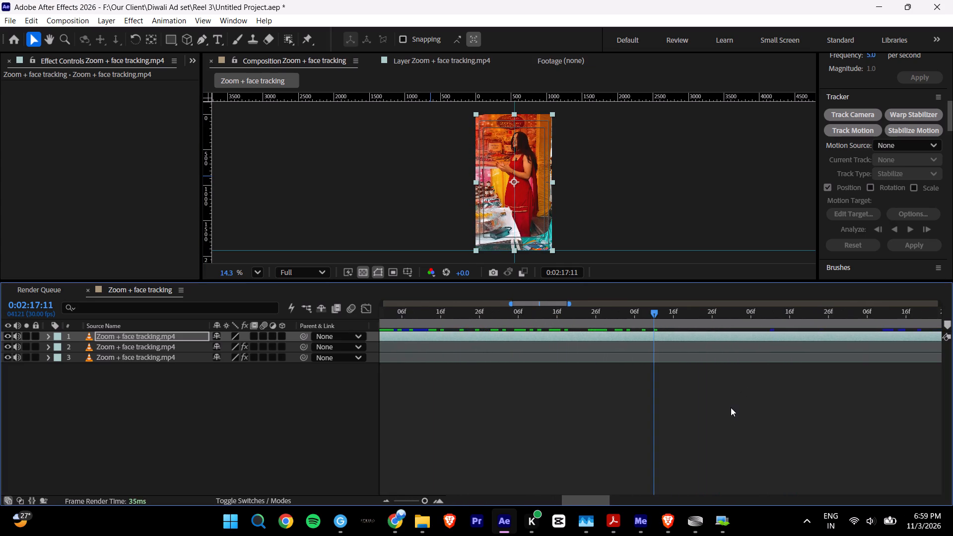
left_click_drag(603, 311, 717, 319)
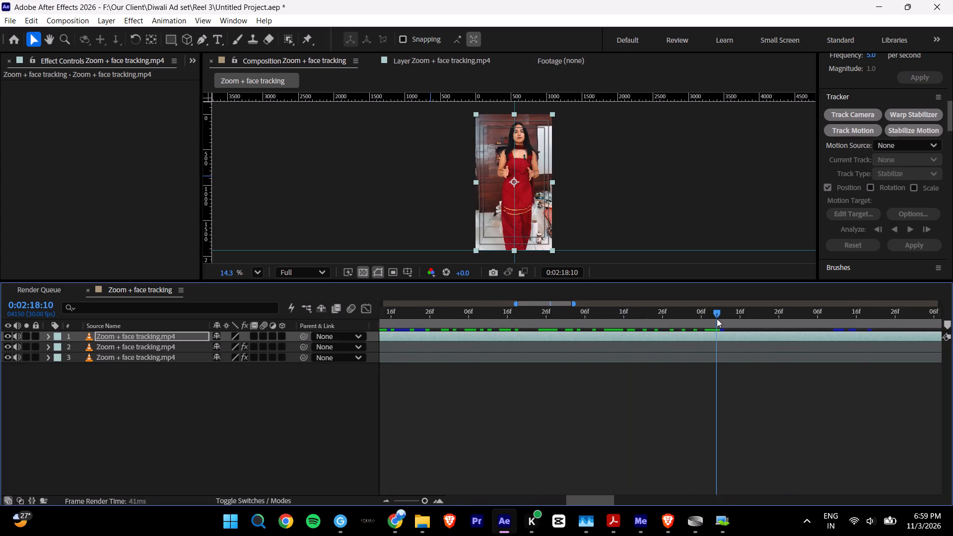
left_click_drag(717, 319, 659, 335)
key("ctrl+Right")
key("ctrl+Right")
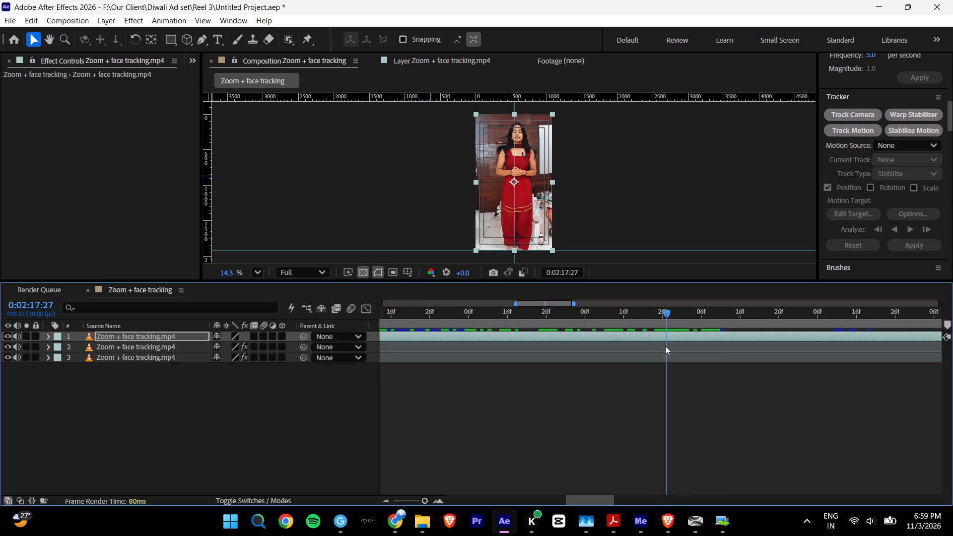
key("ctrl+Left")
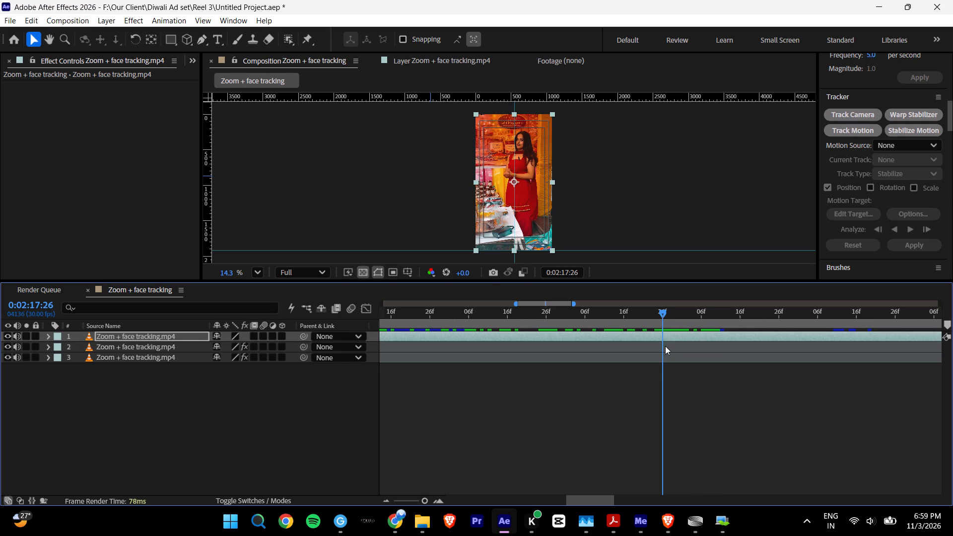
key("ctrl+shift+d")
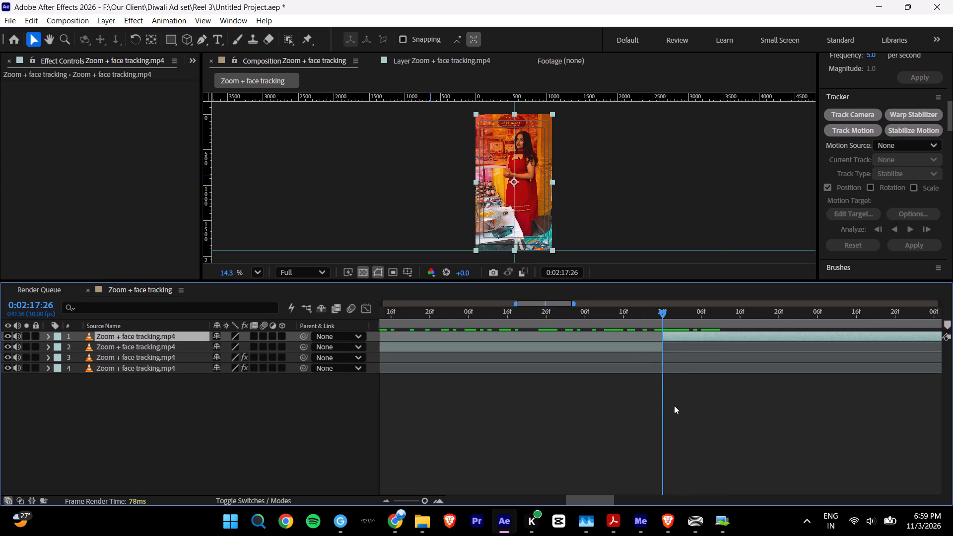
Start a Stabilize Motion track at 0:02:14:07 on the segment that runs from 0:02:14:06 to the new split.
scroll(679, 413, "up", 7, "shift")
left_click_drag(421, 310, 414, 312, "shift")
key("ctrl+Right")
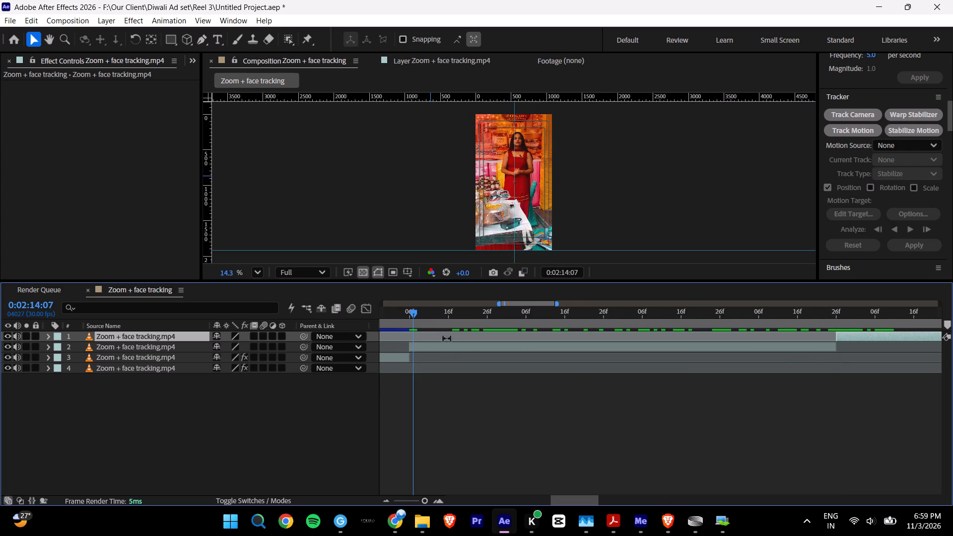
left_click(443, 347)
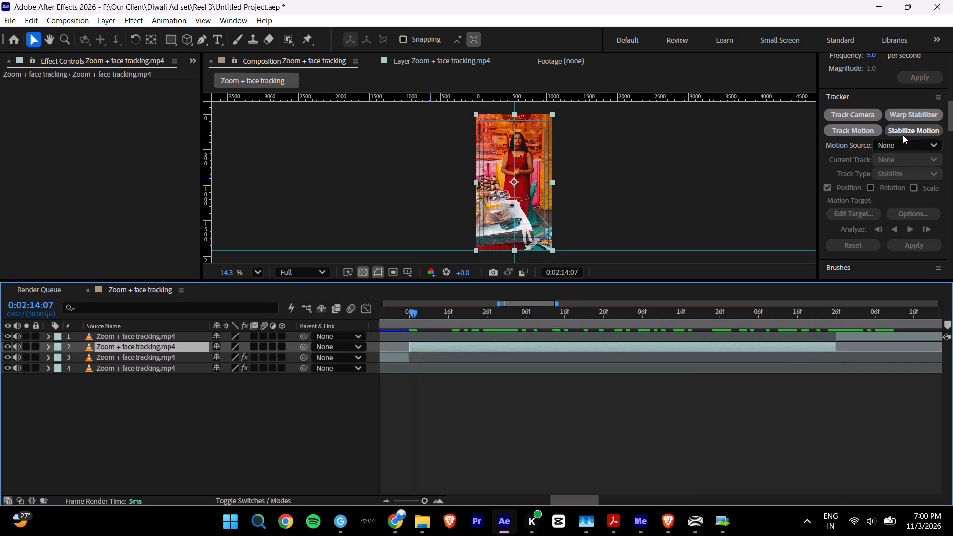
left_click(903, 135)
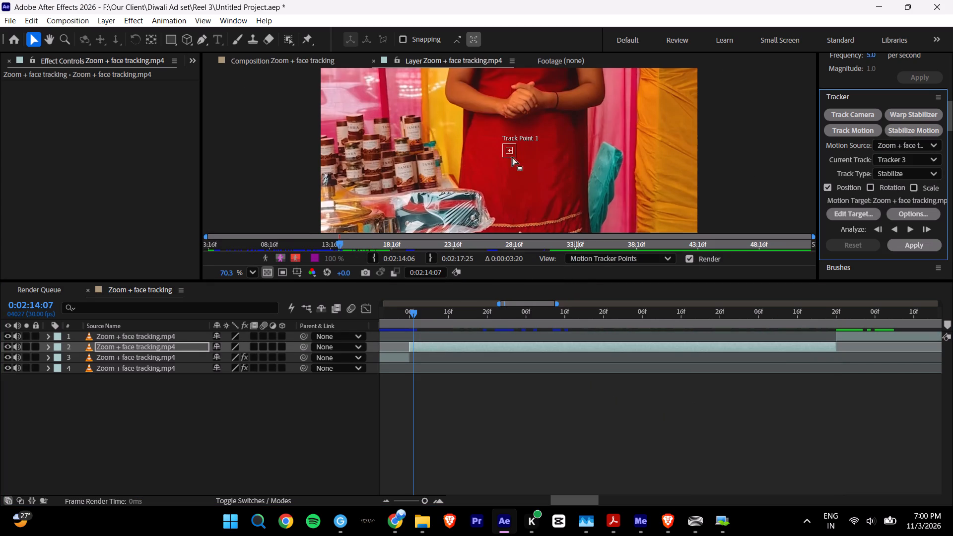
Enlarge Track Point 1's feature and search regions and position them over the woman's face at 0:02:14:07.
left_click(512, 157)
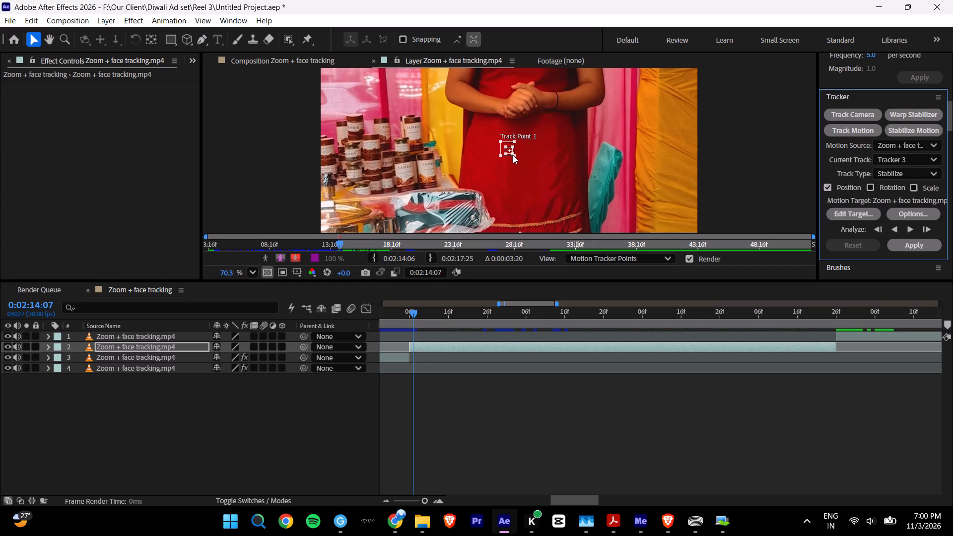
left_click_drag(515, 155, 532, 167)
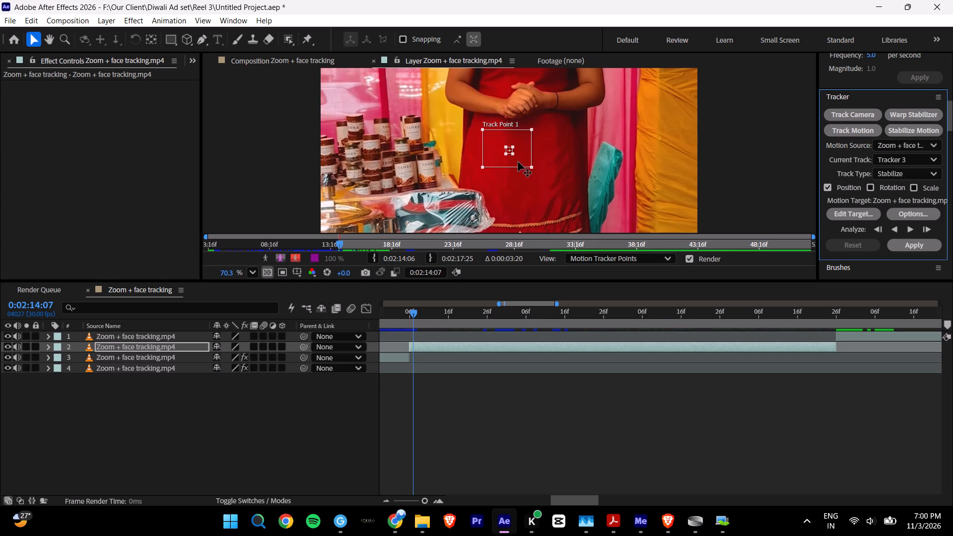
left_click_drag(513, 155, 520, 158)
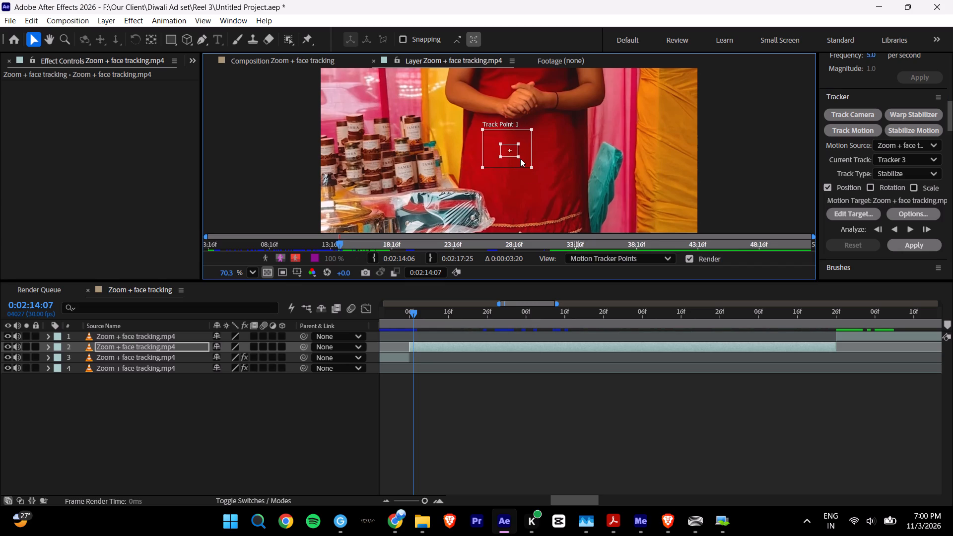
left_click_drag(520, 158, 523, 161)
left_click_drag(513, 153, 495, 119)
left_click_drag(495, 119, 534, 177)
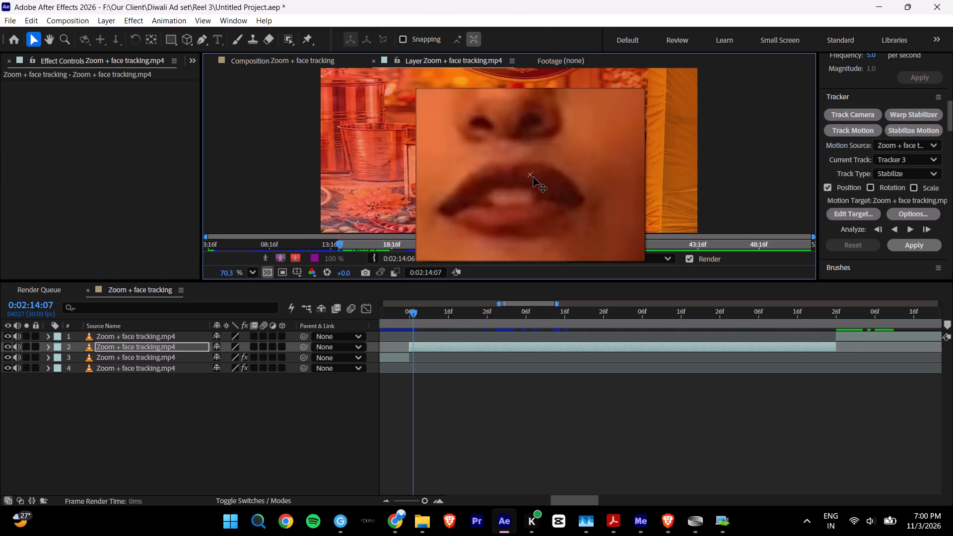
left_click_drag(534, 177, 531, 167)
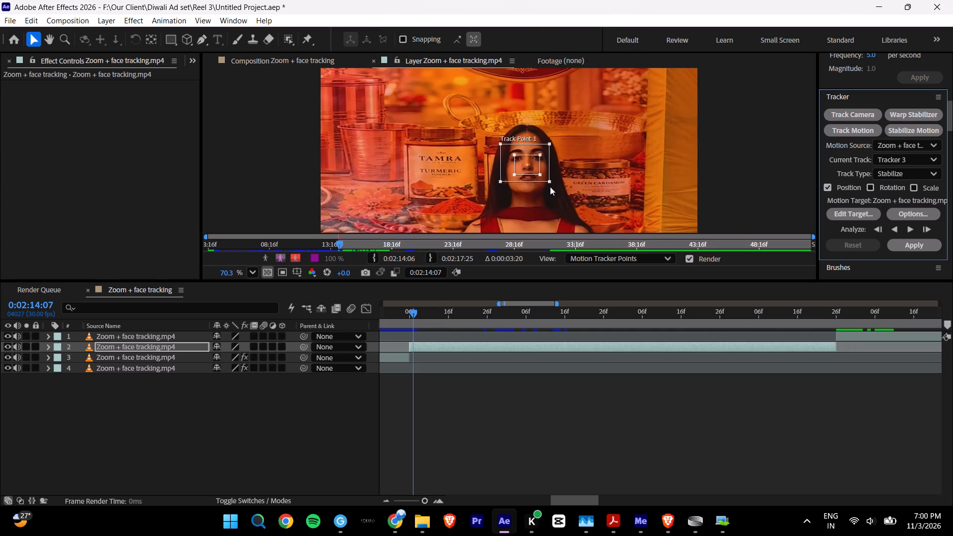
left_click(534, 169)
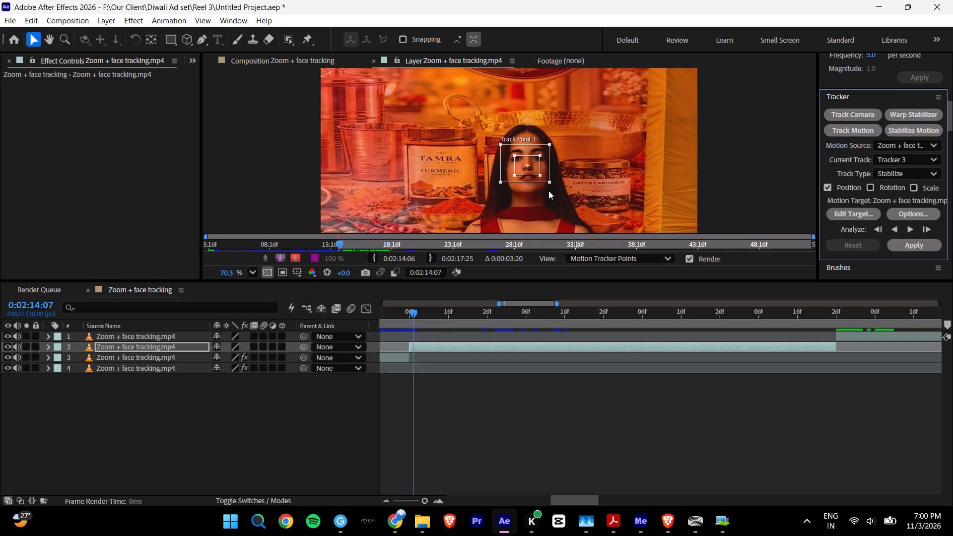
left_click_drag(548, 182, 573, 192)
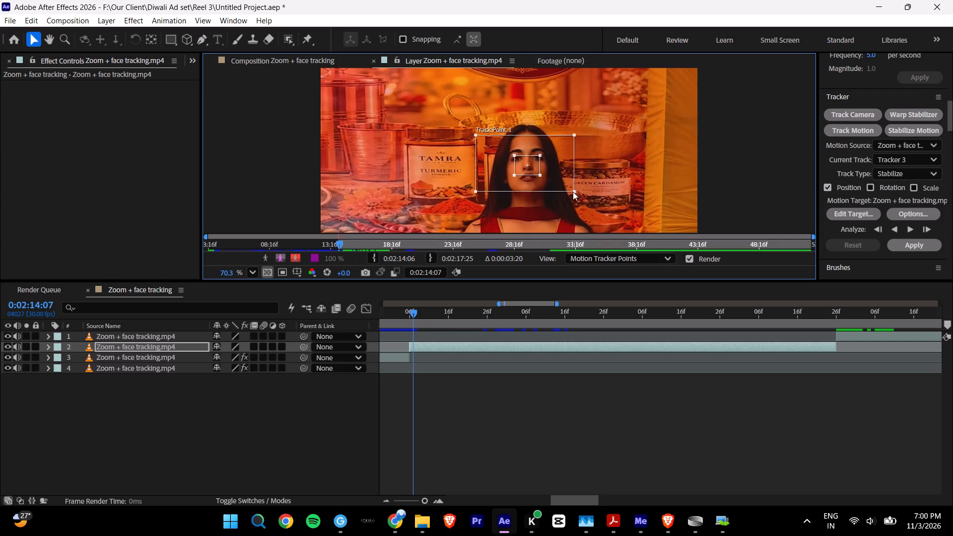
left_click_drag(573, 192, 579, 196)
left_click_drag(541, 175, 551, 184)
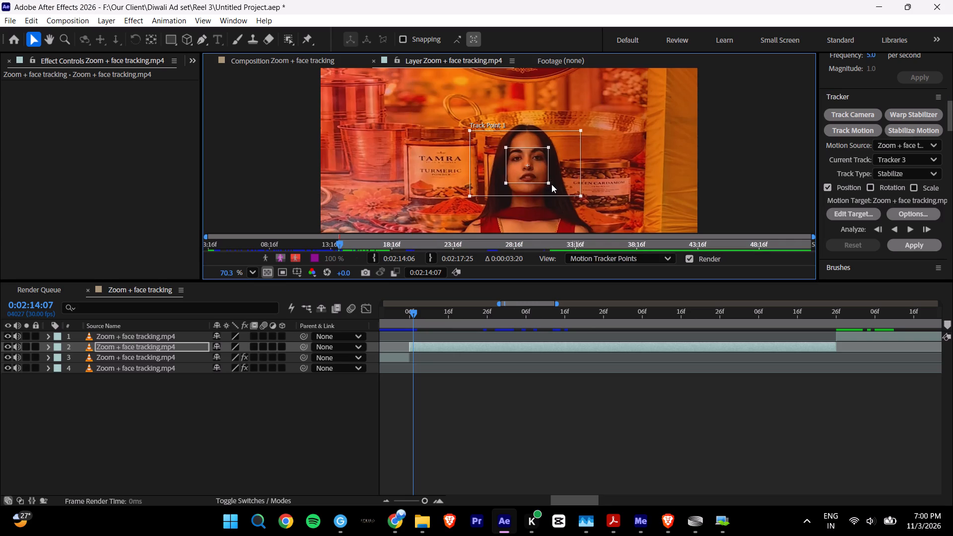
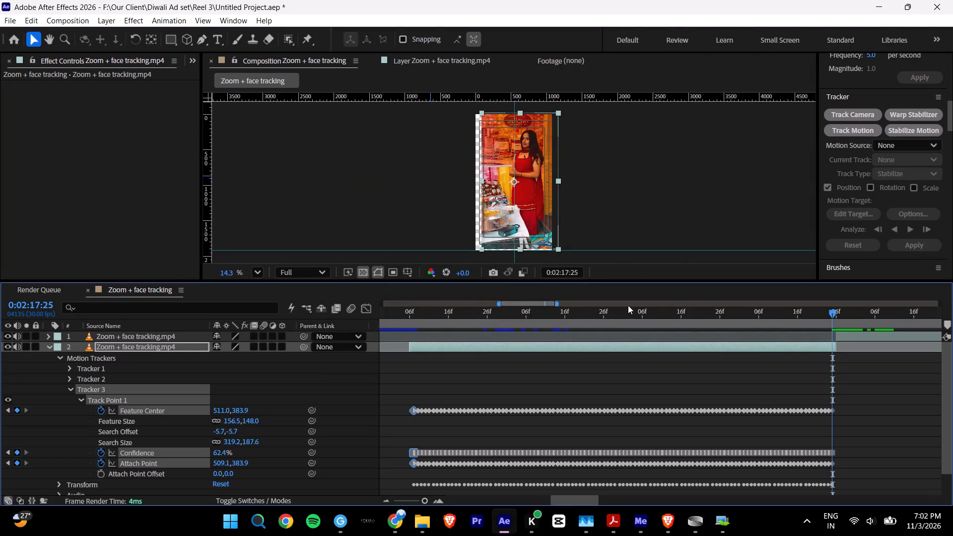
Apply the Transform effect to the segment running from 0:02:14:06 to 0:02:17:26 and set the effect's Scale to 115.
left_click_drag(610, 313, 469, 342)
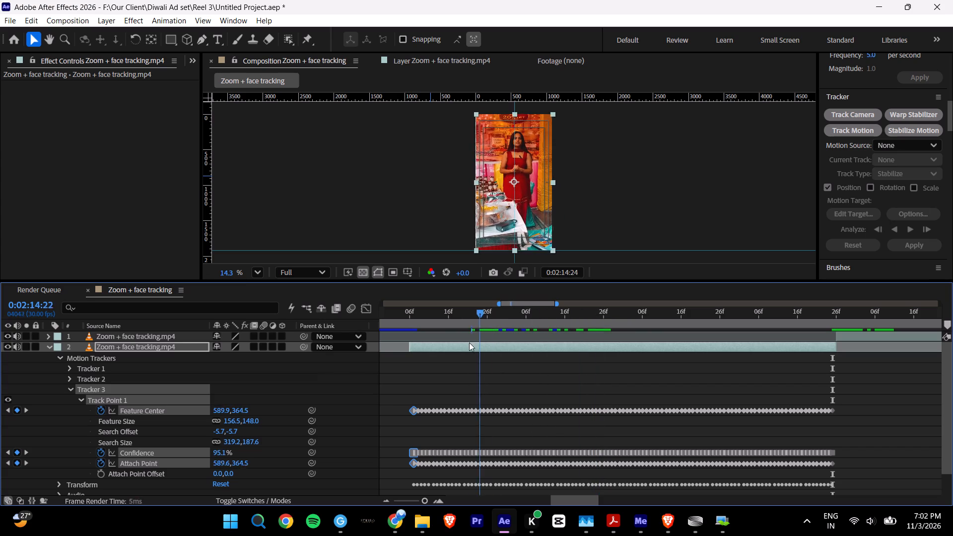
left_click_drag(469, 342, 680, 341)
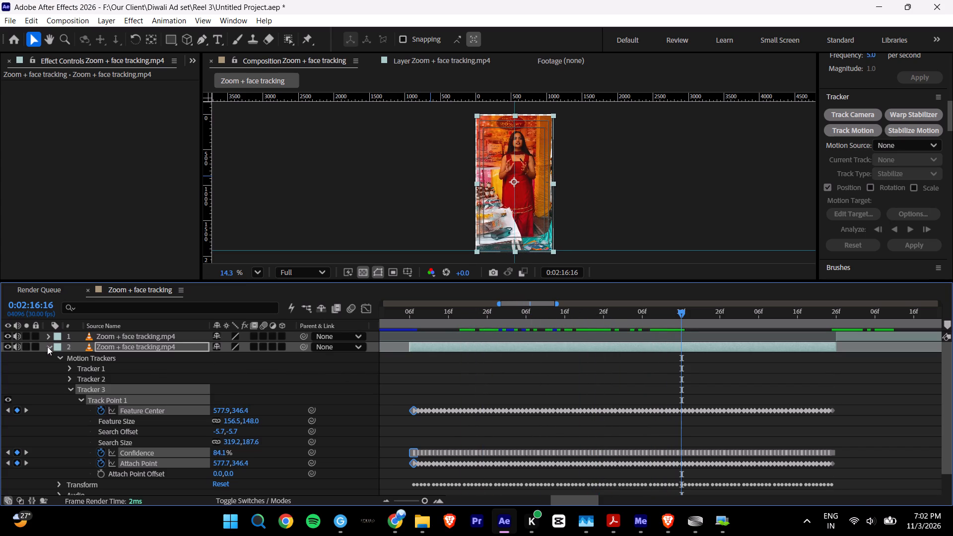
left_click(47, 346)
key("ctrl+space")
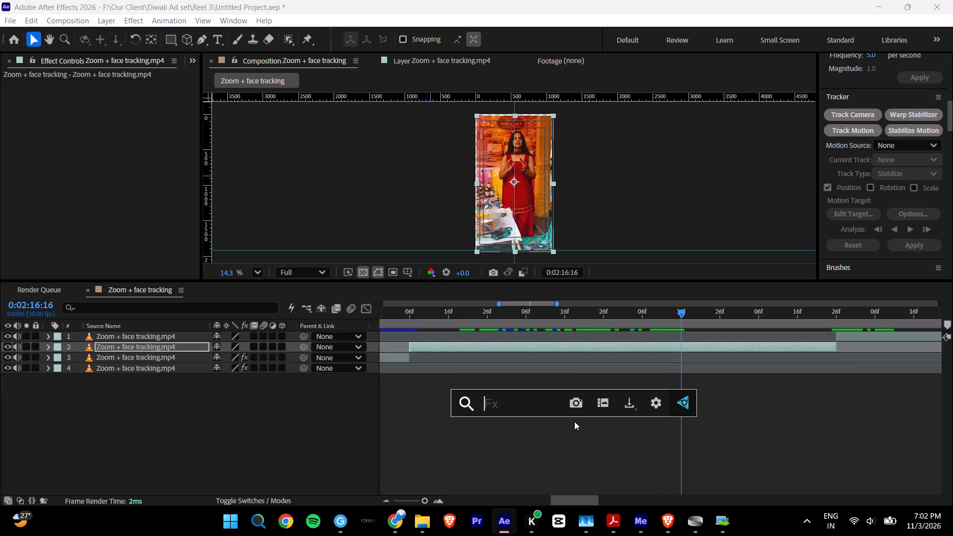
type("tr")
left_click(542, 393)
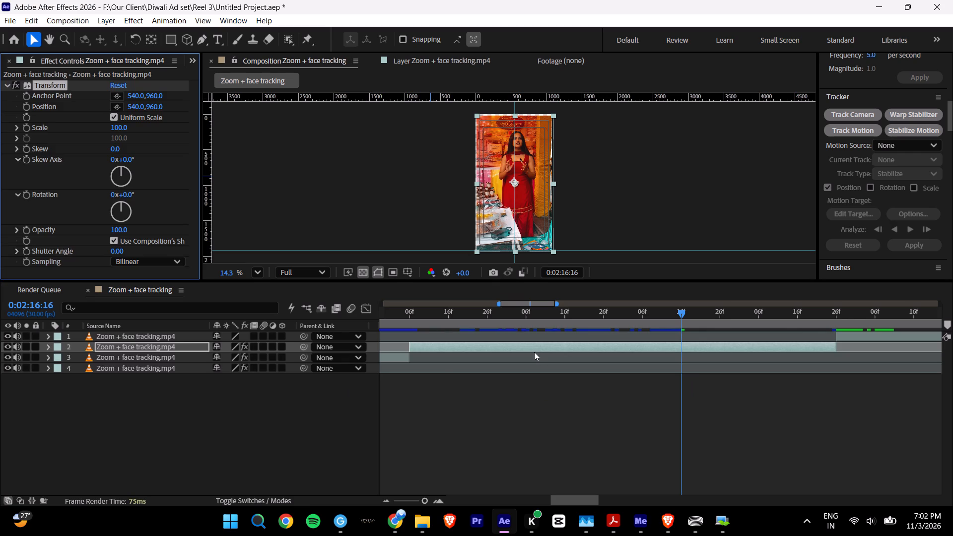
left_click(121, 130)
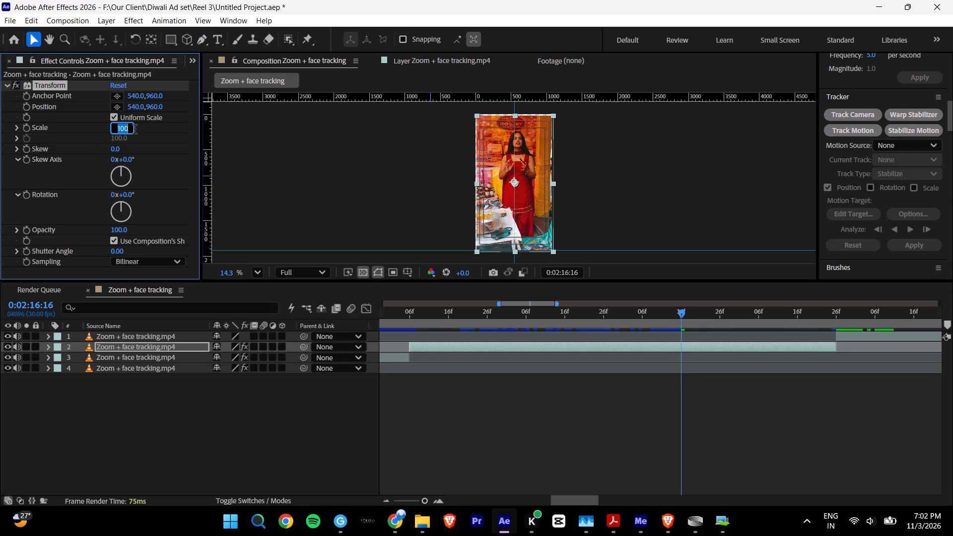
type("115")
Check the enlarged segment's framing and set its Transform effect's vertical Position to 1045.
left_click_drag(681, 313, 770, 324)
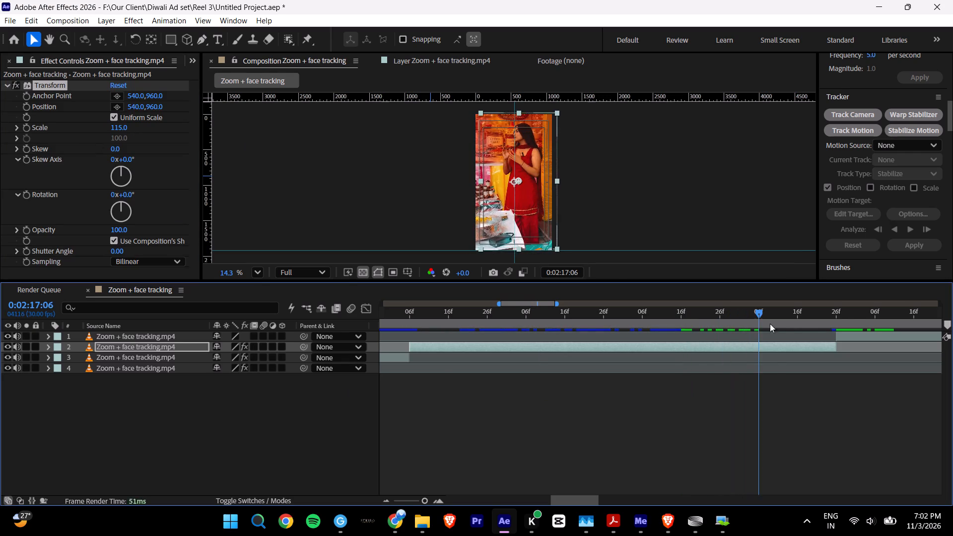
left_click_drag(770, 324, 689, 340)
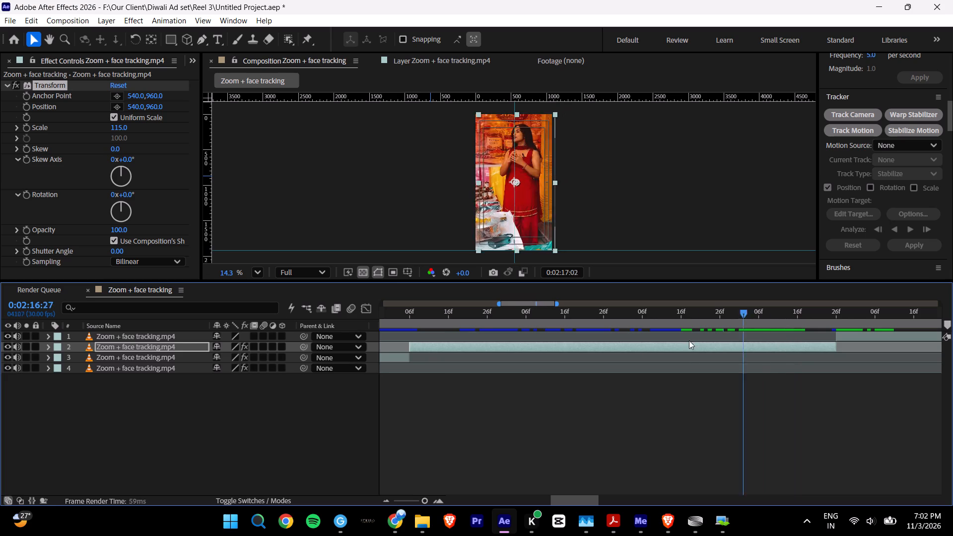
left_click_drag(689, 340, 703, 341)
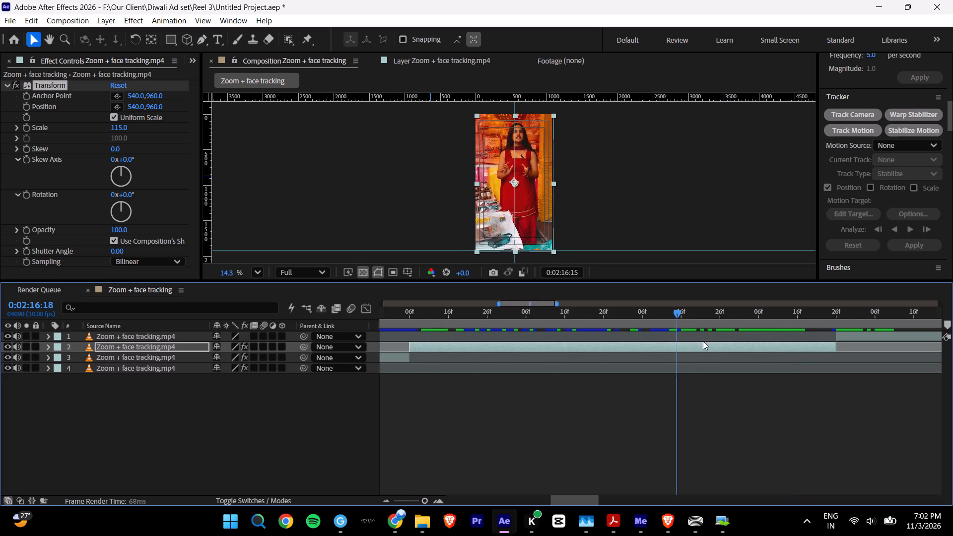
left_click_drag(703, 341, 728, 343)
left_click_drag(157, 104, 233, 107)
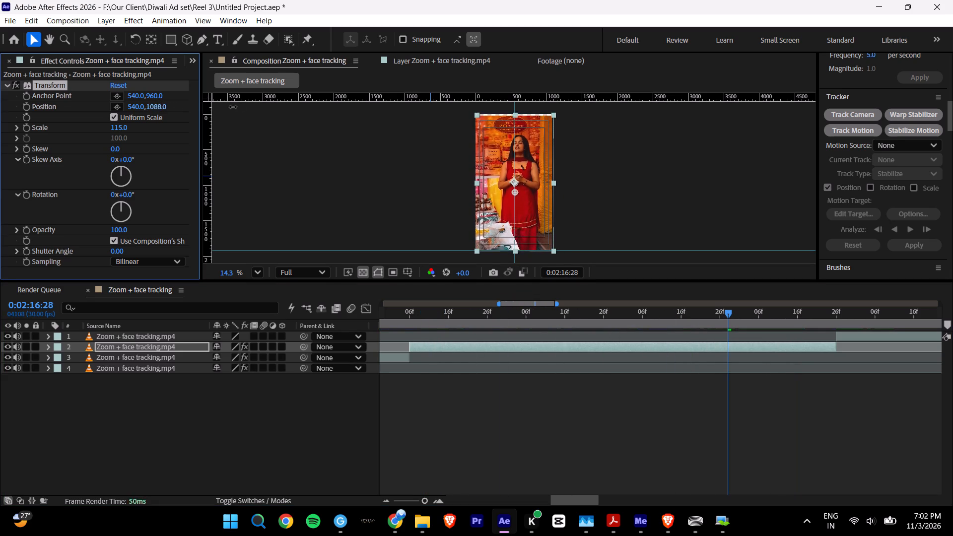
left_click_drag(233, 107, 210, 104)
Delete the segment's track point and Anchor Point keyframes from 0:02:17:05 to its end.
left_click_drag(732, 311, 800, 320)
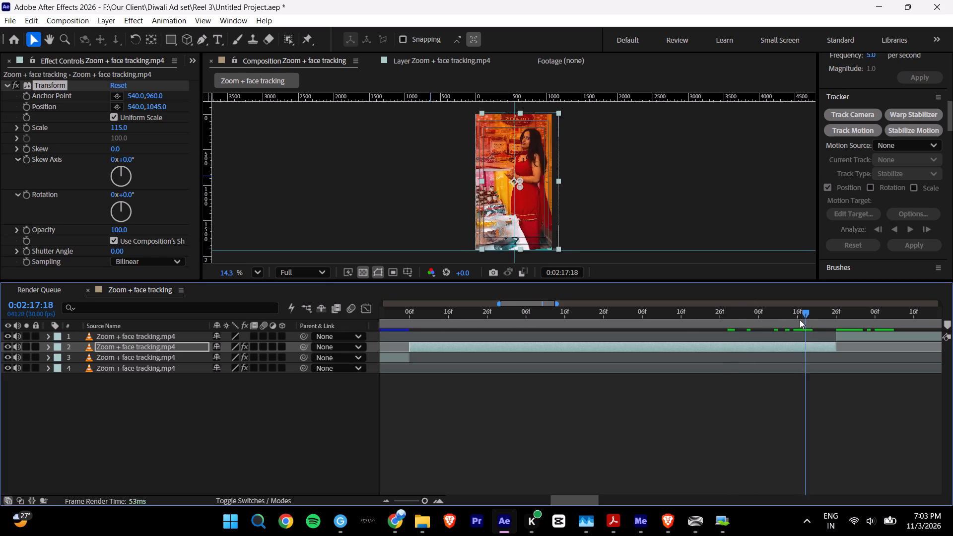
left_click_drag(800, 320, 762, 321)
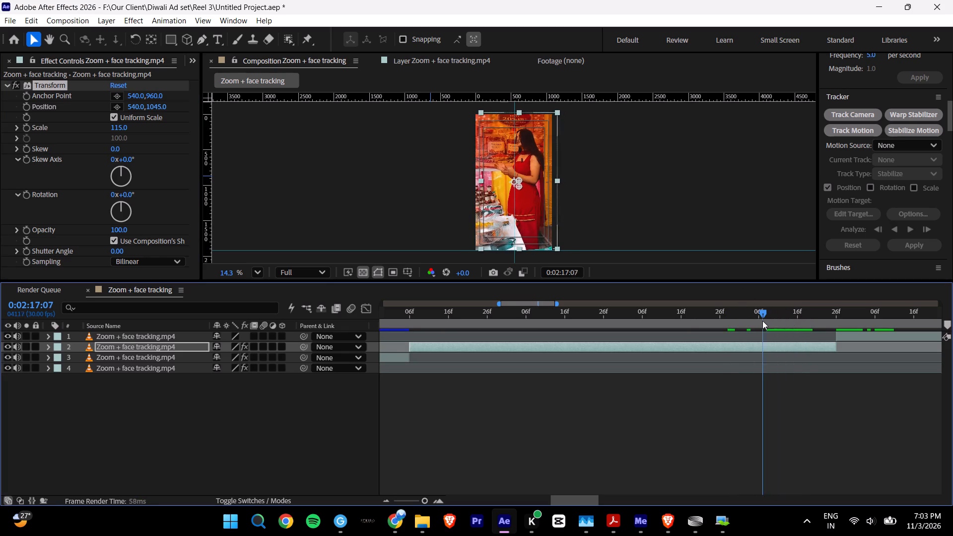
left_click_drag(762, 321, 758, 318)
key("u")
left_click_drag(867, 369, 837, 394)
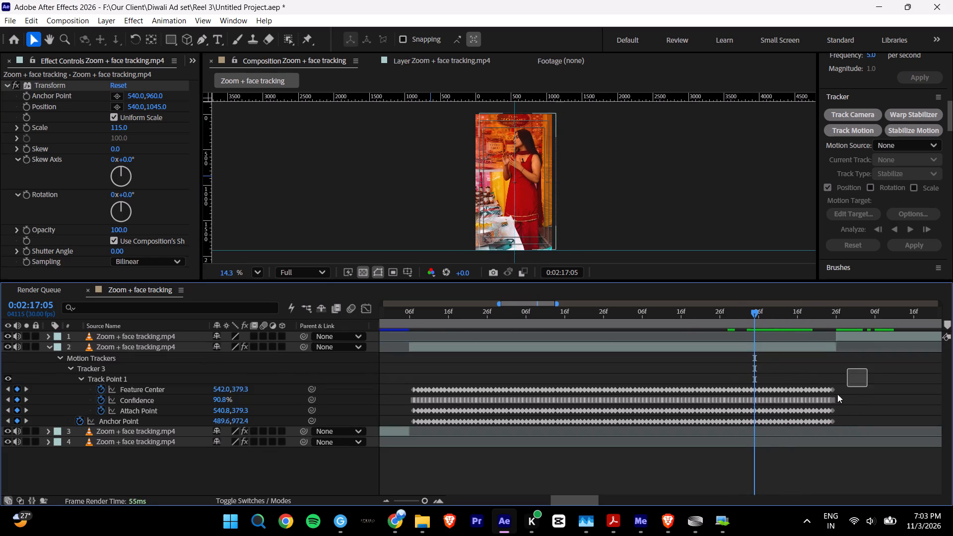
left_click_drag(837, 394, 759, 441)
key("BackSpace")
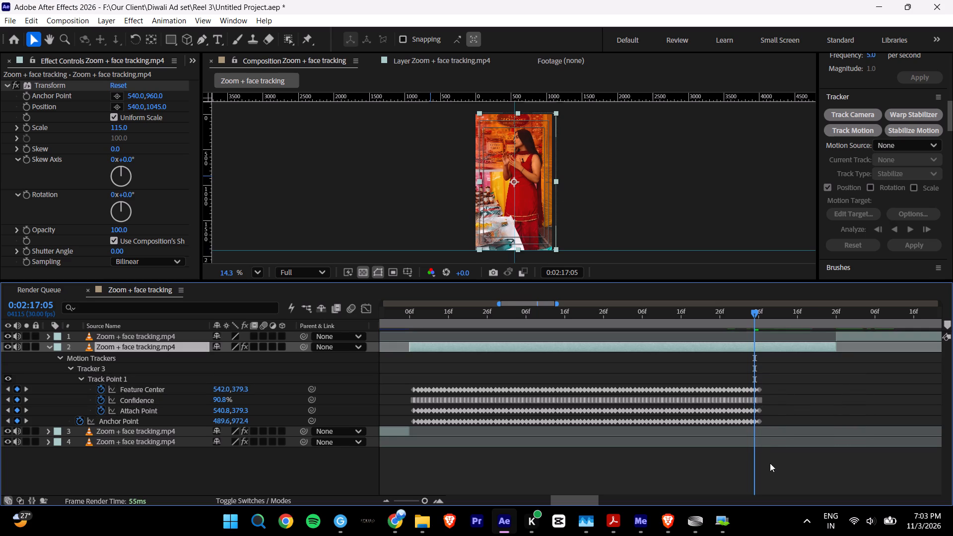
double_click(435, 501)
left_click(435, 501)
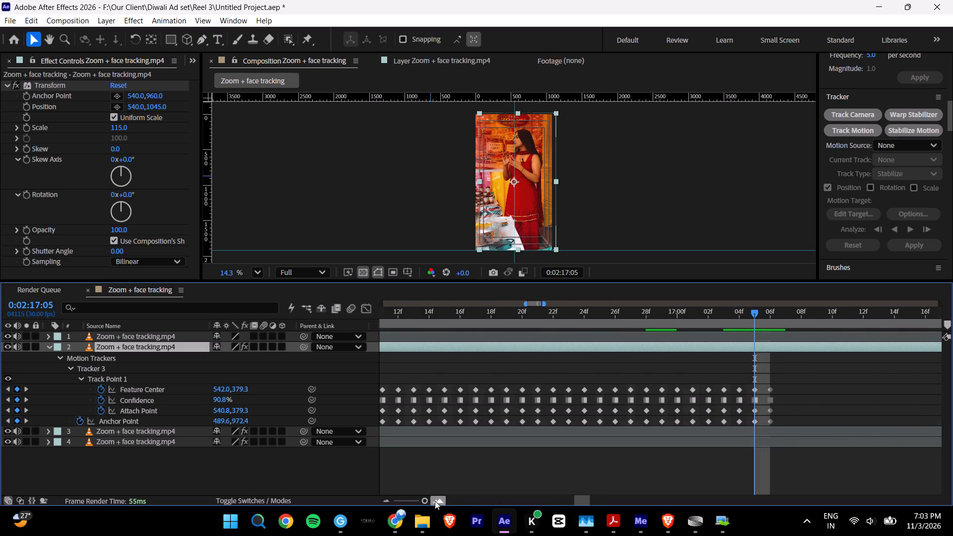
left_click_drag(829, 381, 753, 448)
key("BackSpace")
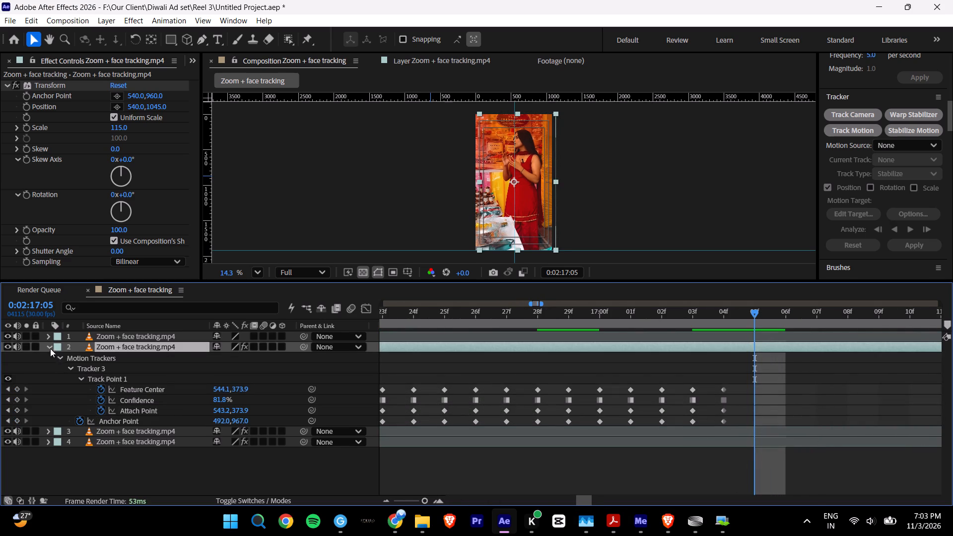
left_click(50, 348)
Review the segment between 0:02:14:06 and 0:02:17:26, and scan the unsplit footage after it for further shot changes.
triple_click(386, 504)
double_click(386, 504)
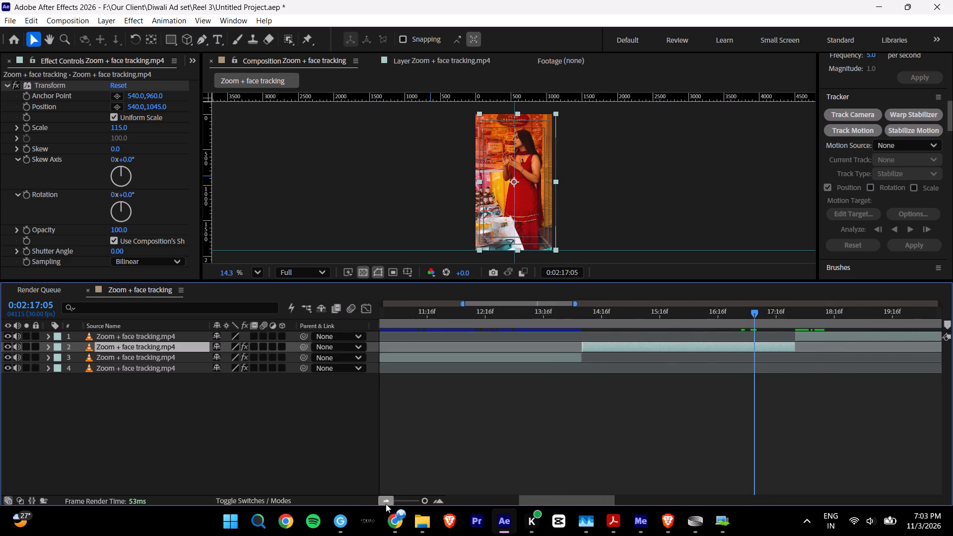
left_click_drag(685, 311, 692, 323)
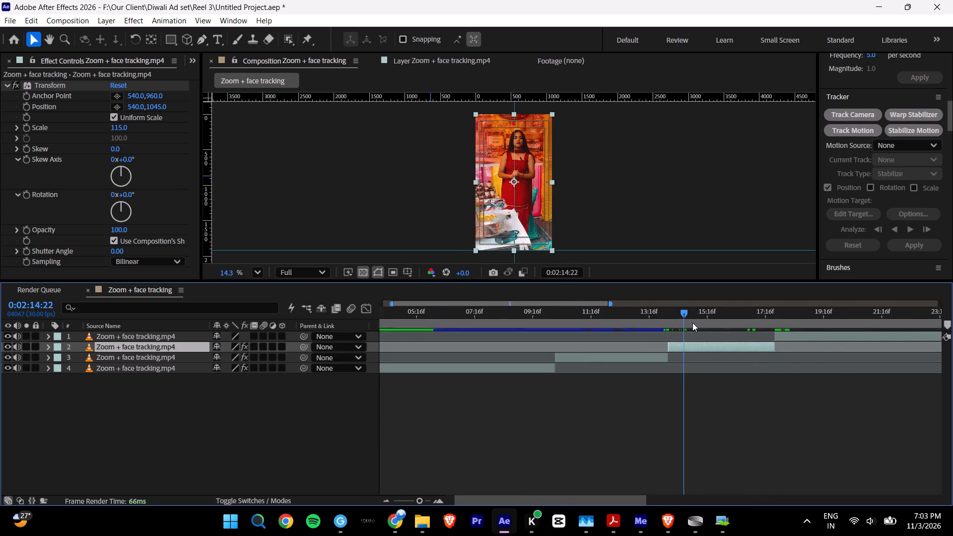
left_click_drag(692, 323, 721, 331)
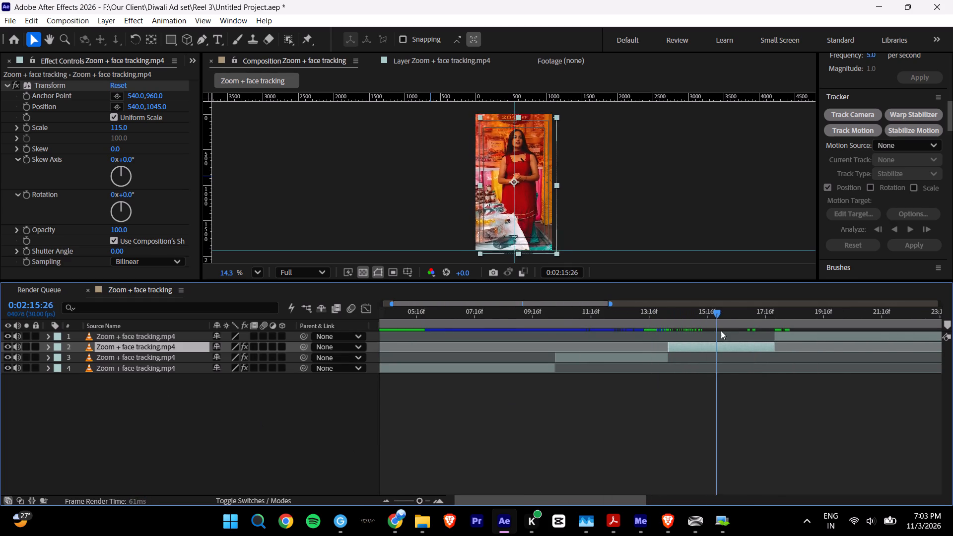
left_click_drag(721, 331, 776, 335)
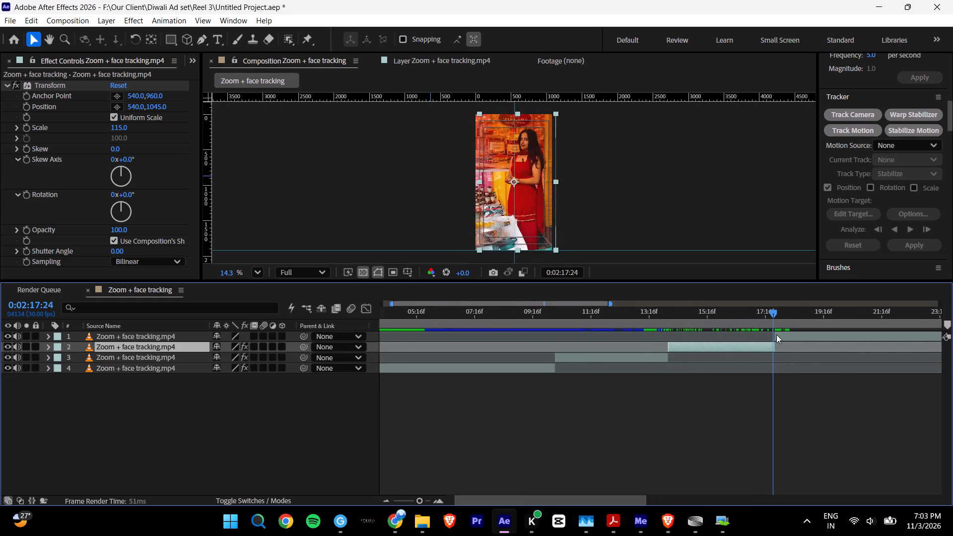
left_click_drag(776, 335, 842, 347)
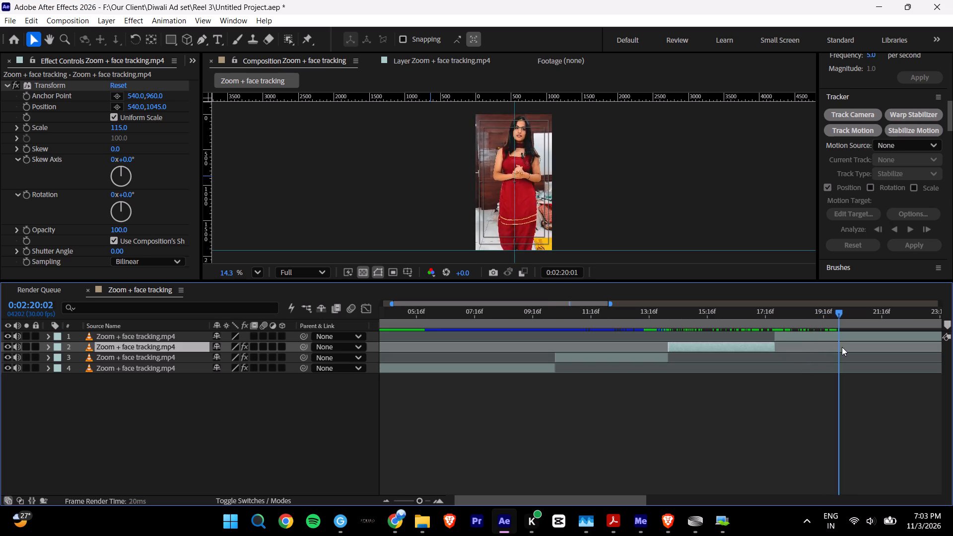
left_click_drag(842, 347, 861, 352)
scroll(778, 397, "down", 8, "shift")
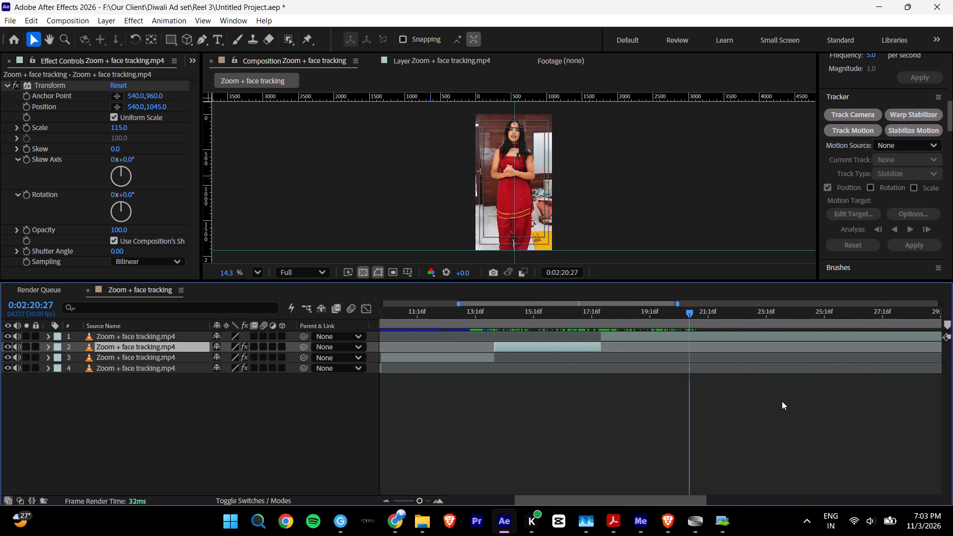
scroll(782, 401, "down", 2, "shift")
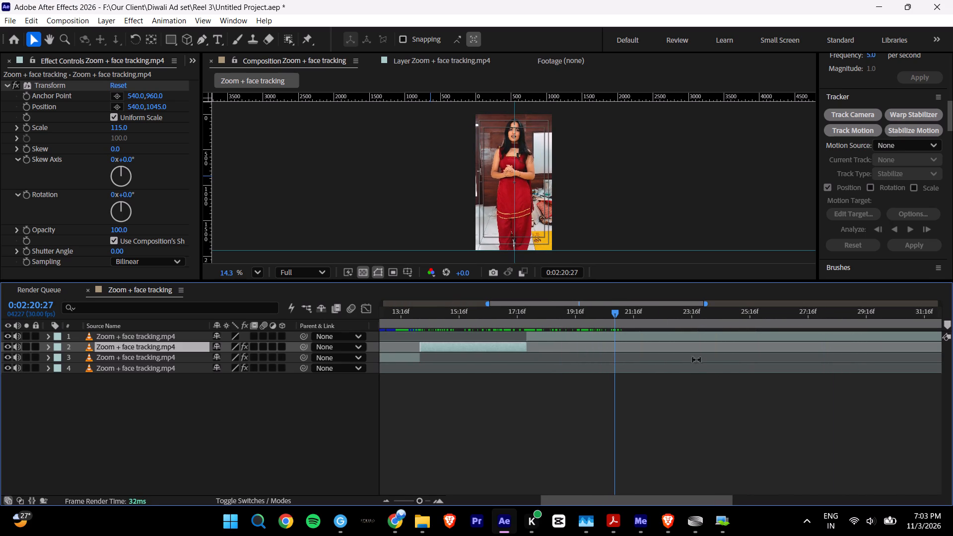
left_click_drag(623, 314, 626, 315)
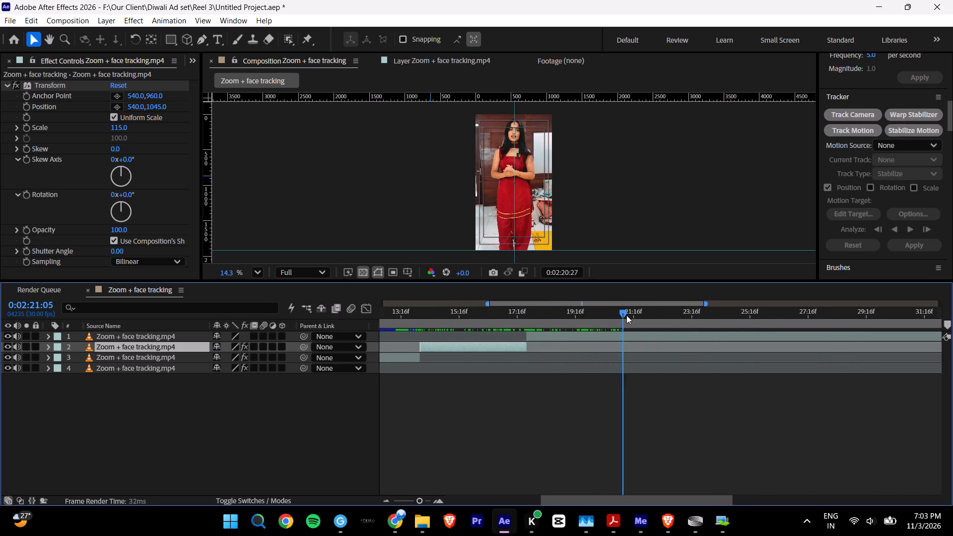
left_click_drag(626, 315, 732, 326)
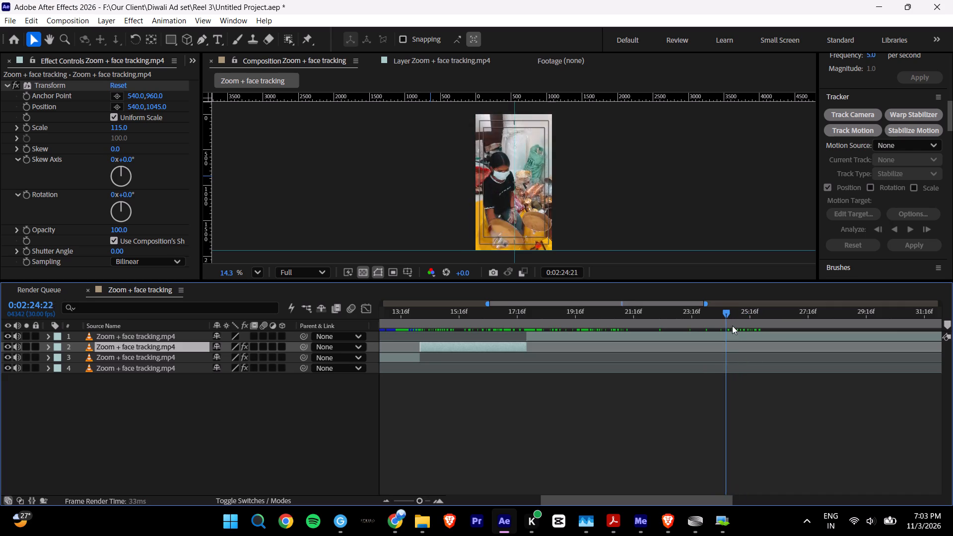
left_click_drag(732, 326, 811, 328)
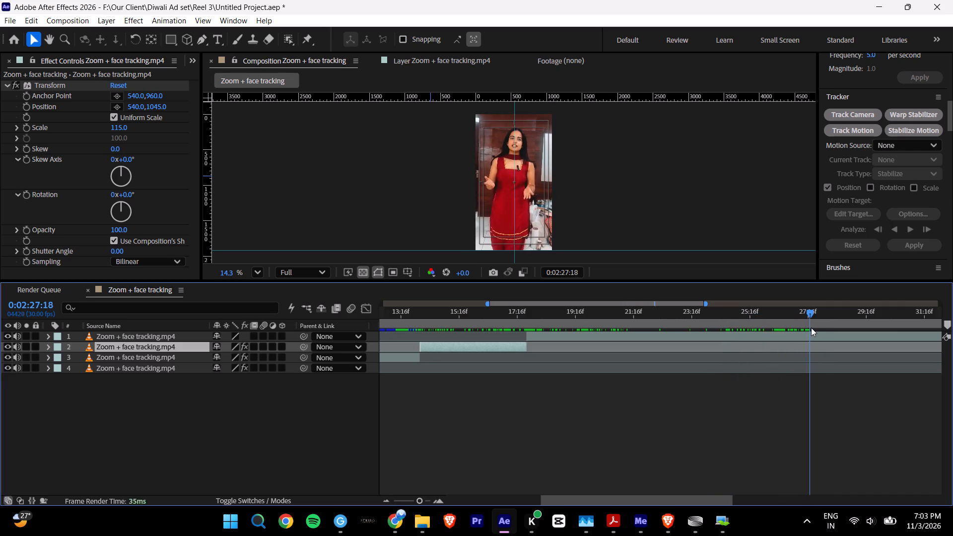
left_click_drag(811, 328, 691, 314)
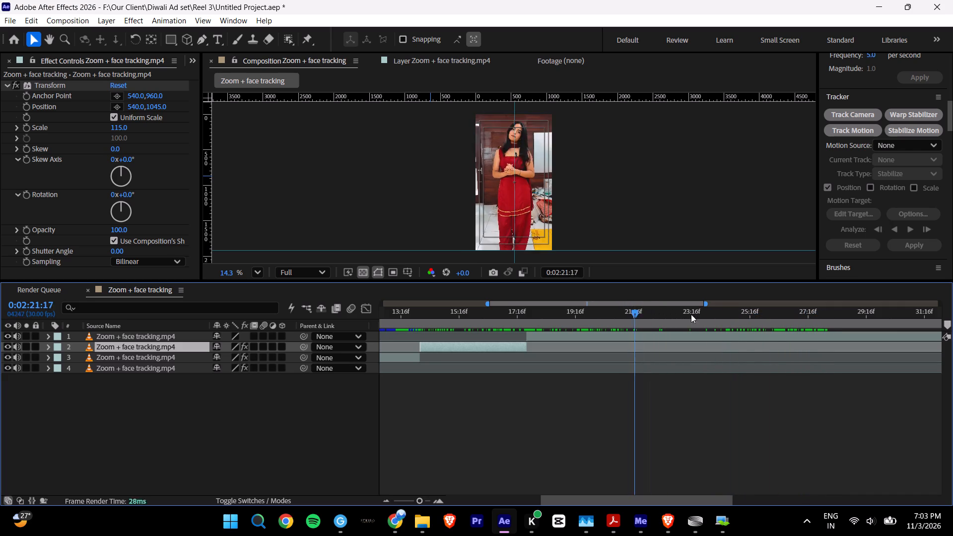
left_click_drag(691, 314, 899, 323)
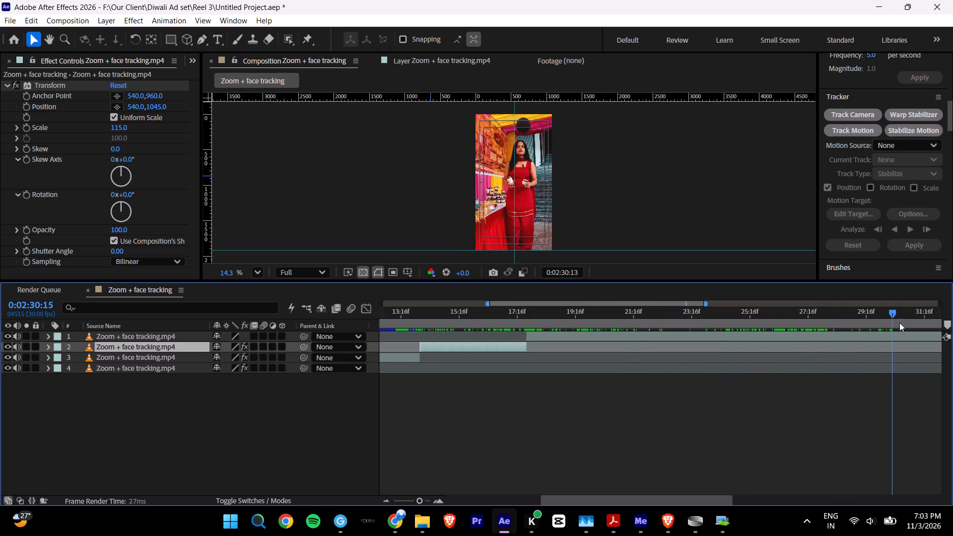
left_click_drag(899, 323, 706, 346)
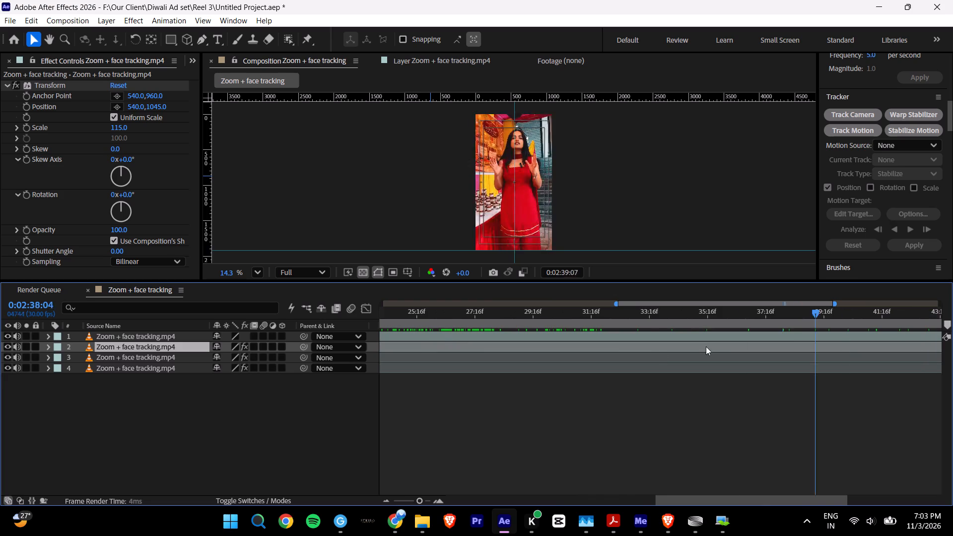
Preview the stabilized segments from 0:02:03:16 through to about 0:02:16.
left_click_drag(706, 346, 130, 395)
key("space")
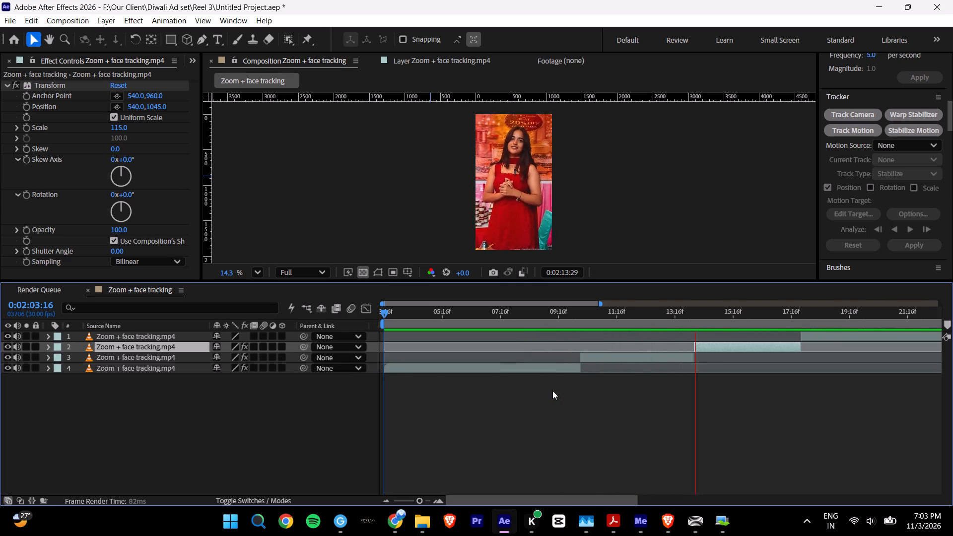
key("space")
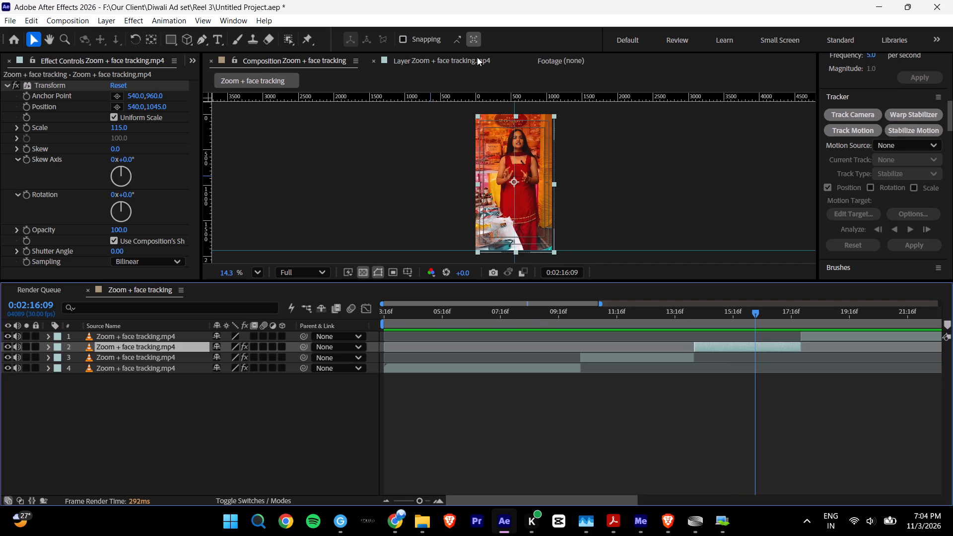
Shift the cut between the second and third layers' segments to the exact shot change at 0:02:14:07, retrimming both layers.
left_click_drag(710, 312, 705, 310)
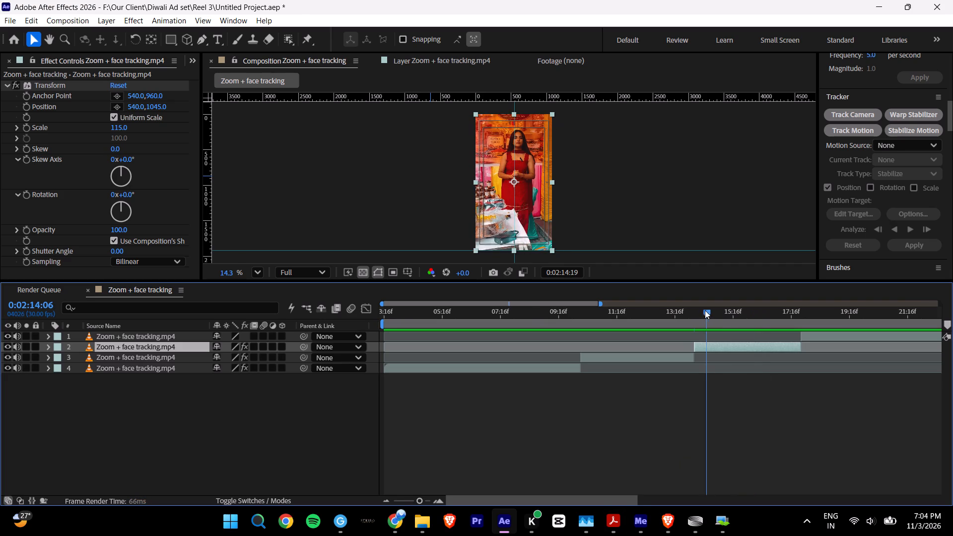
left_click_drag(705, 310, 699, 310)
triple_click(439, 501)
left_click(439, 501)
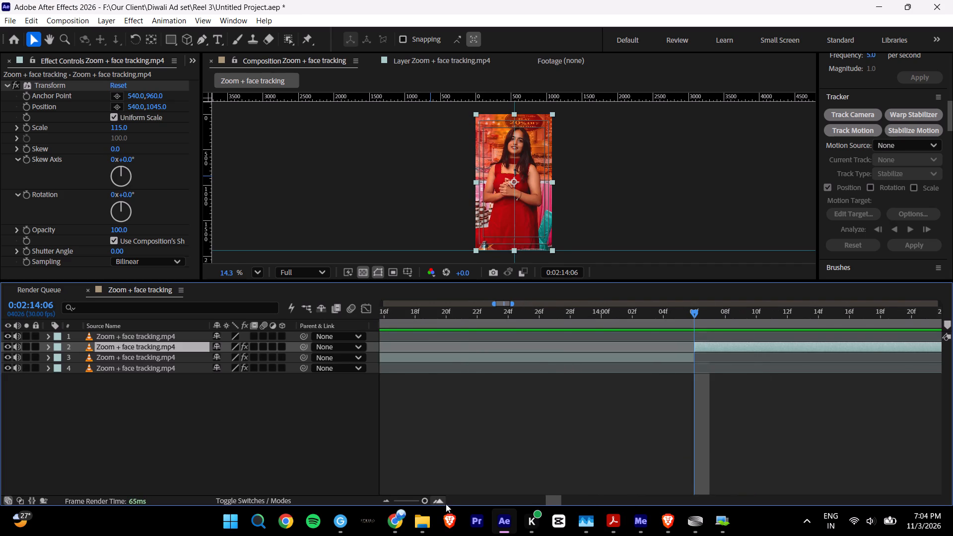
key("ctrl+Right")
key("ctrl+Left")
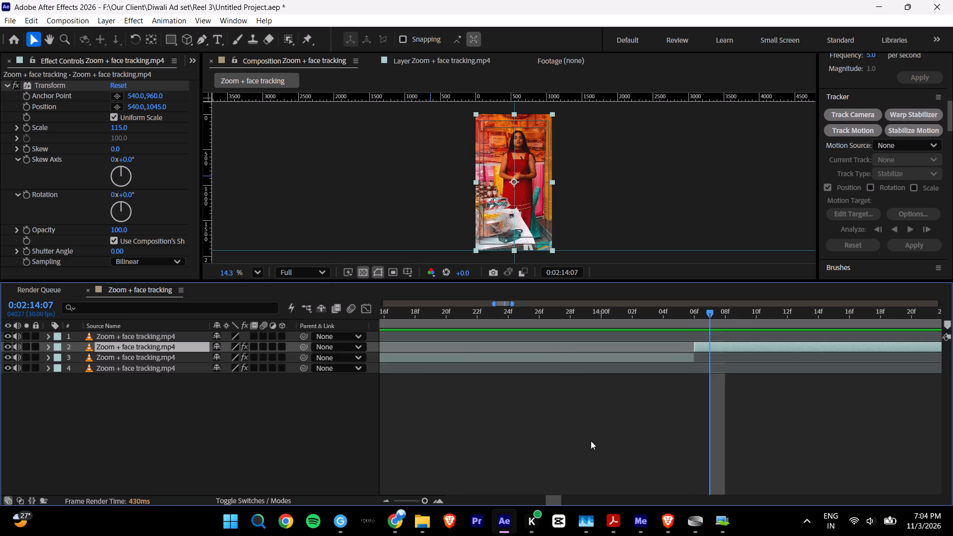
key("ctrl+Left")
key("ctrl+Right")
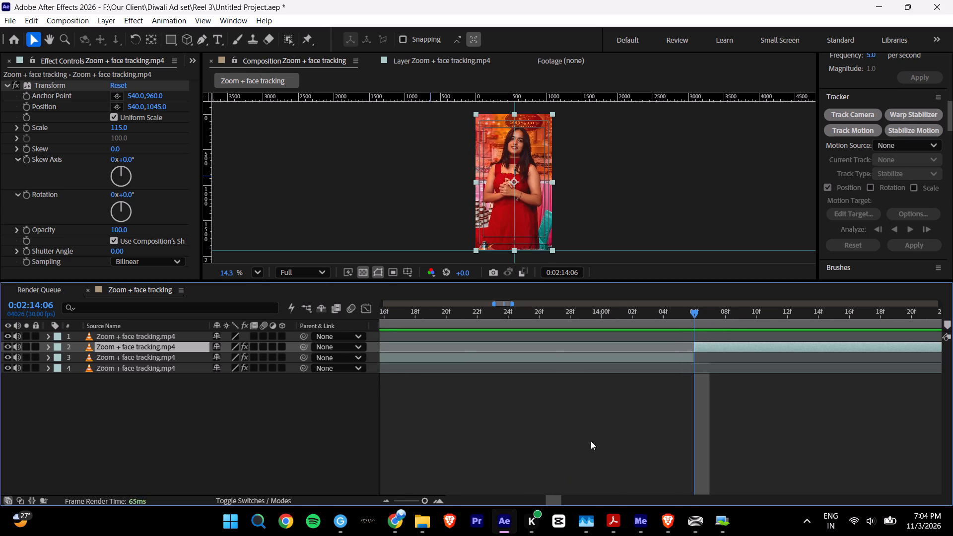
key("ctrl+Left")
key("ctrl+Right")
key("ctrl+Left")
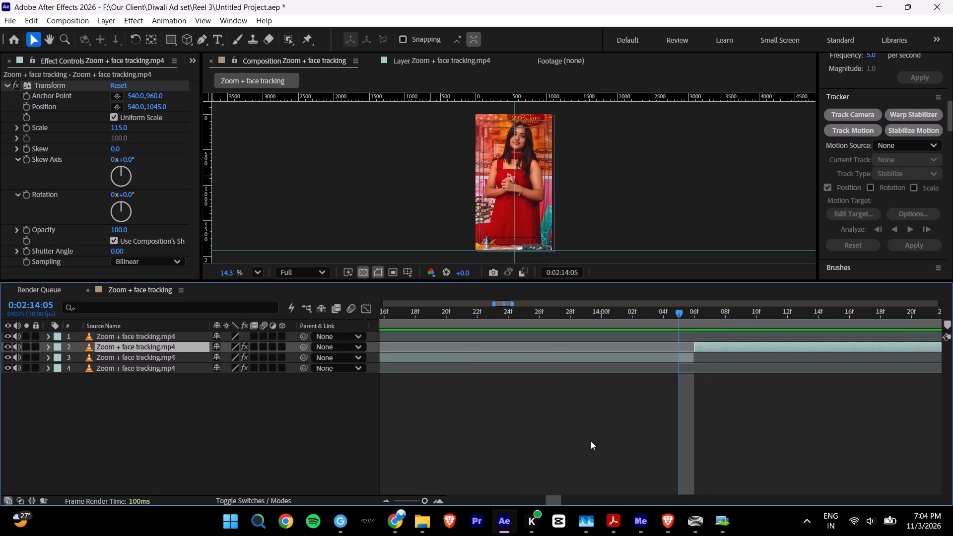
key("ctrl+Right")
key("ctrl+Right")
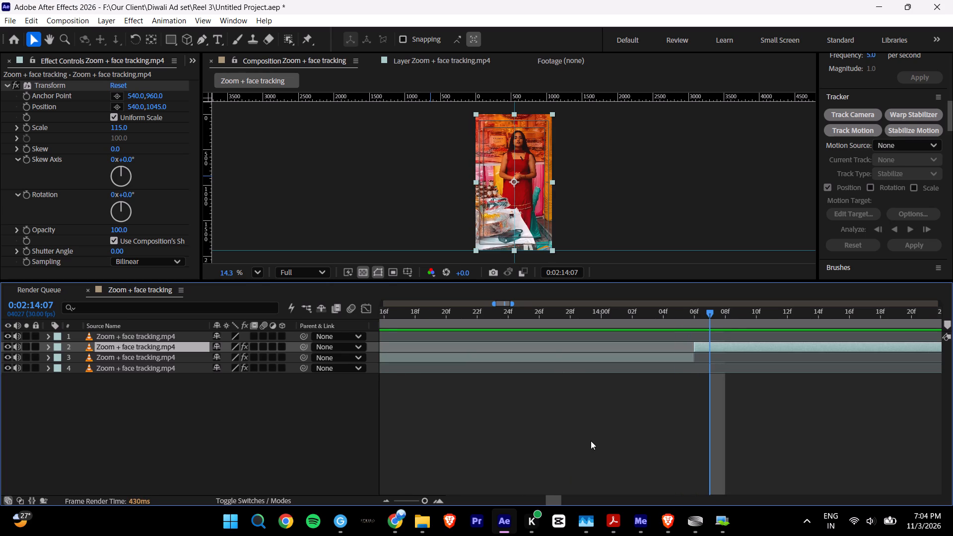
left_click_drag(694, 348, 706, 350)
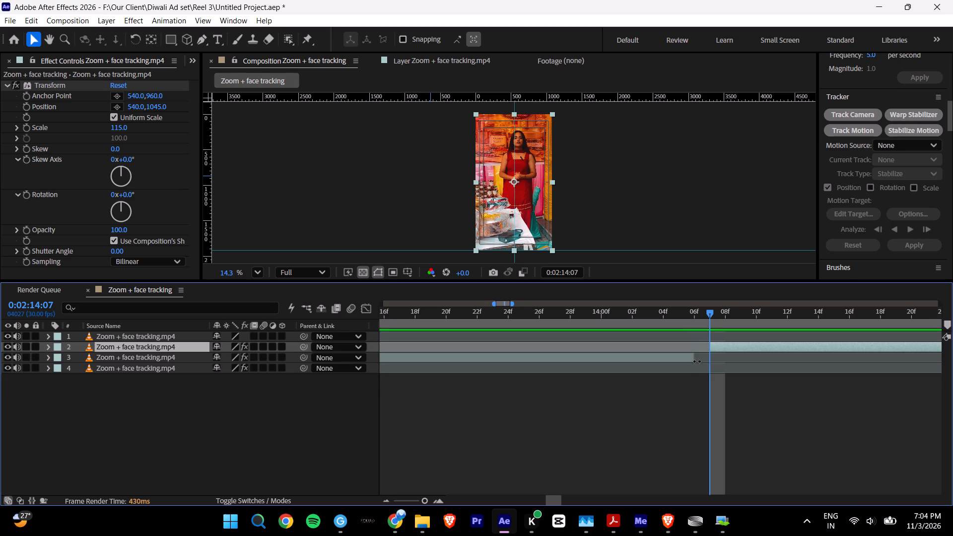
left_click_drag(696, 362, 705, 362)
key("ctrl+Left")
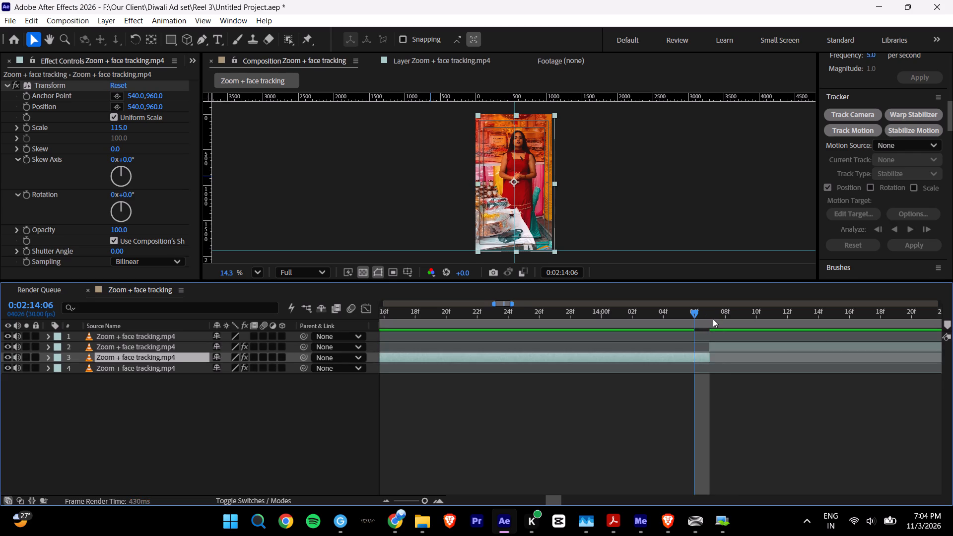
key("ctrl+Left")
key("ctrl+Right")
key("ctrl+Right")
key("ctrl+Right")
Play through the footage after 0:02:14:08, find the shot change back to the woman, and split the top layer at 0:02:25:13.
key("space")
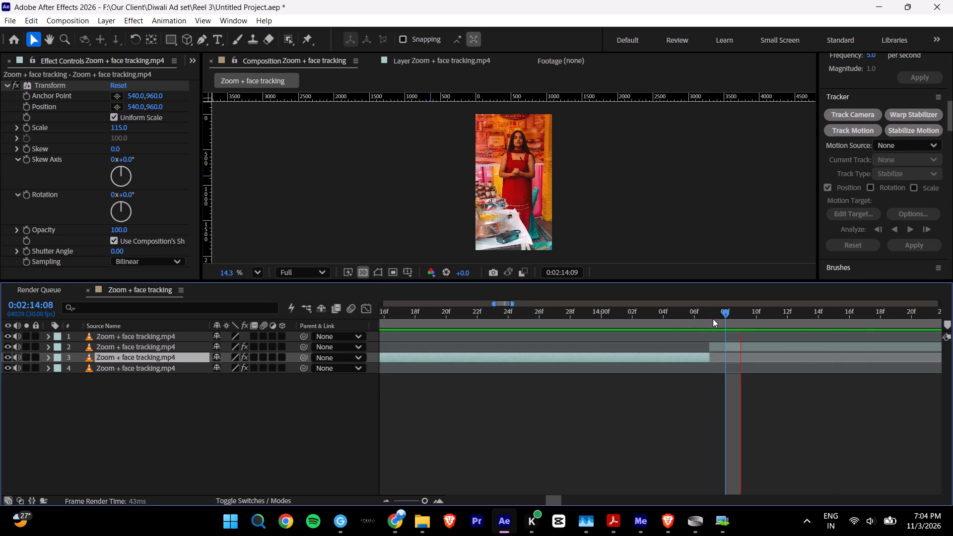
double_click(382, 498)
triple_click(382, 498)
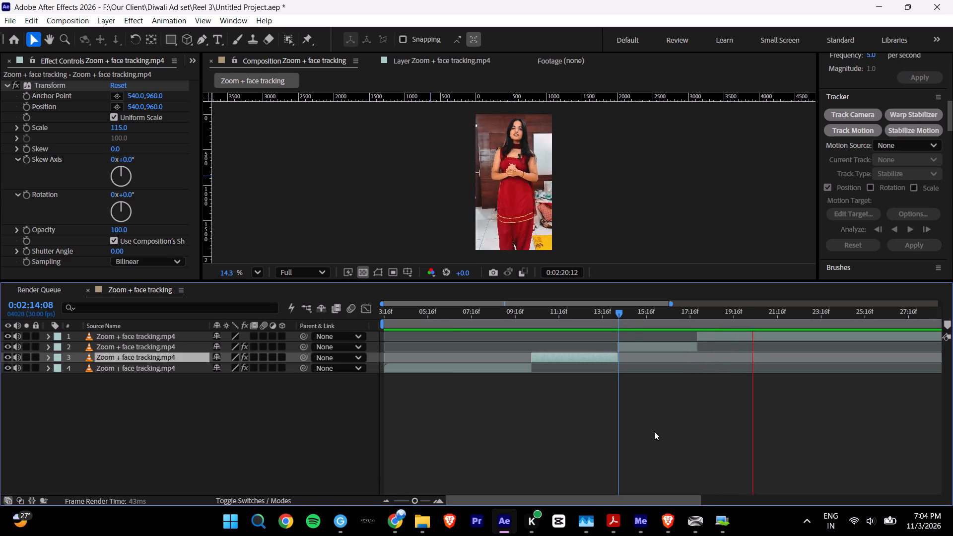
scroll(800, 404, "down", 9, "shift")
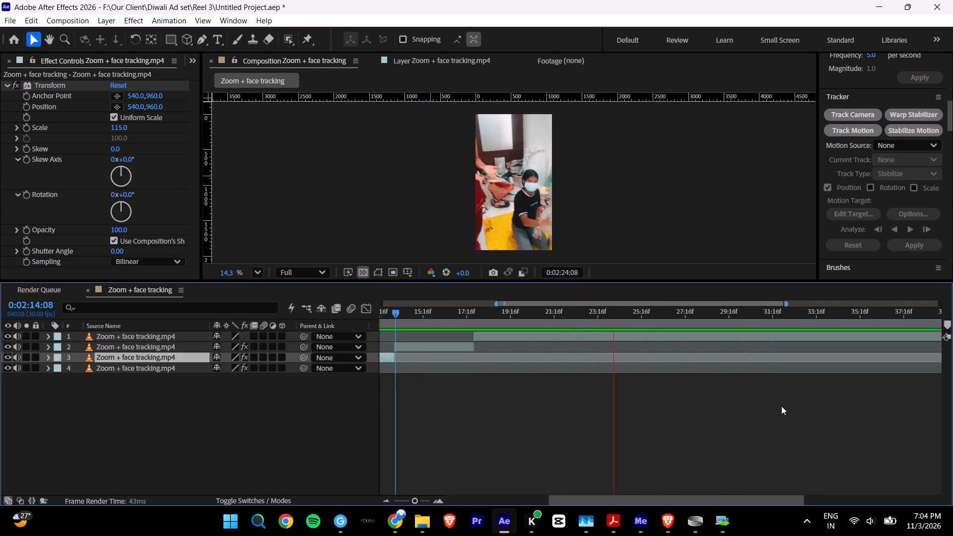
key("space")
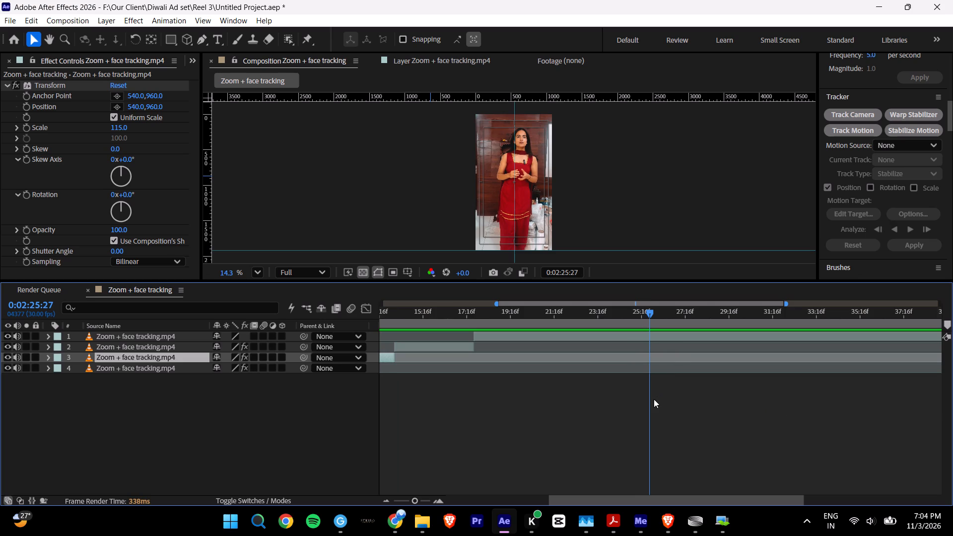
key("ctrl+Left")
key("ctrl+Left")
key("ctrl+Left")
key("ctrl+Left")
key("ctrl+Left")
key("ctrl+Left")
key("ctrl+Left")
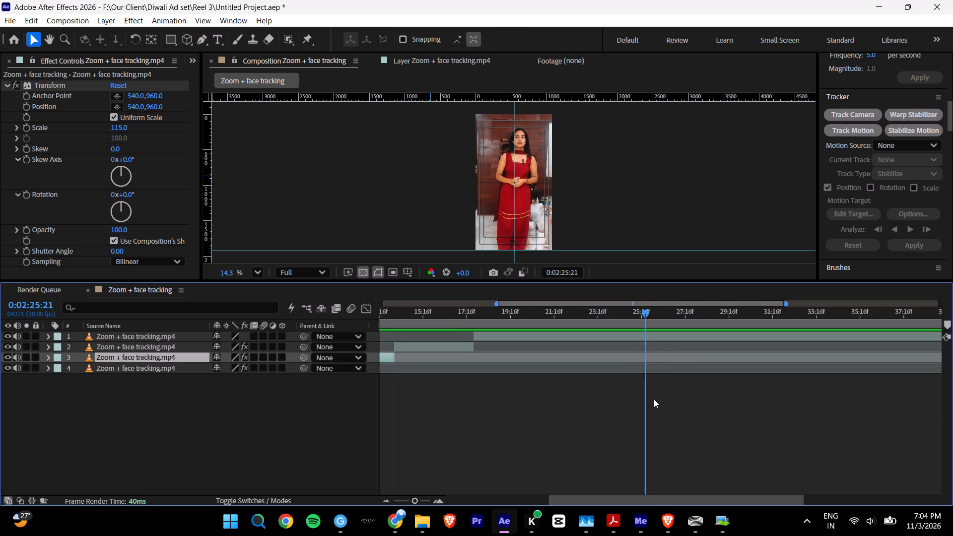
key("ctrl+Left")
key("ctrl+Left")
key("ctrl+Left")
key("ctrl+Left")
key("ctrl+Left")
key("ctrl+Left")
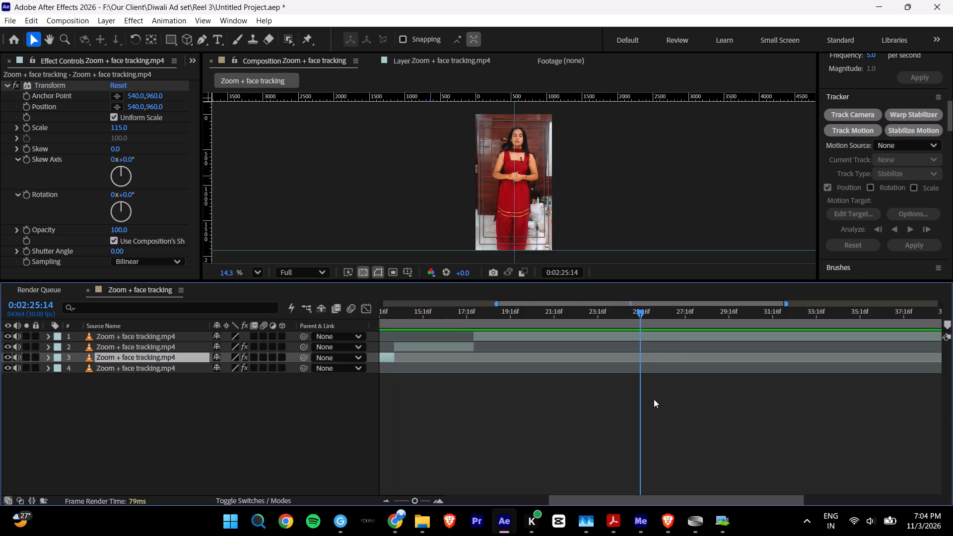
key("ctrl+Left")
key("ctrl+Left")
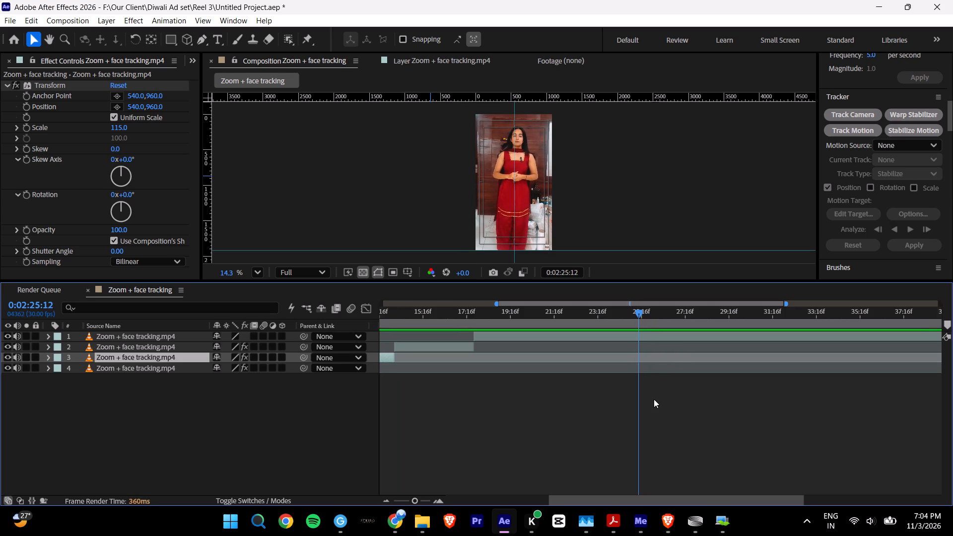
key("ctrl+Left")
key("ctrl+Left")
key("ctrl+Right")
key("ctrl+Right")
key("ctrl+Right")
key("ctrl+Right")
key("ctrl+Left")
key("ctrl+Left")
key("ctrl+Right")
key("ctrl+Left")
key("ctrl+Right")
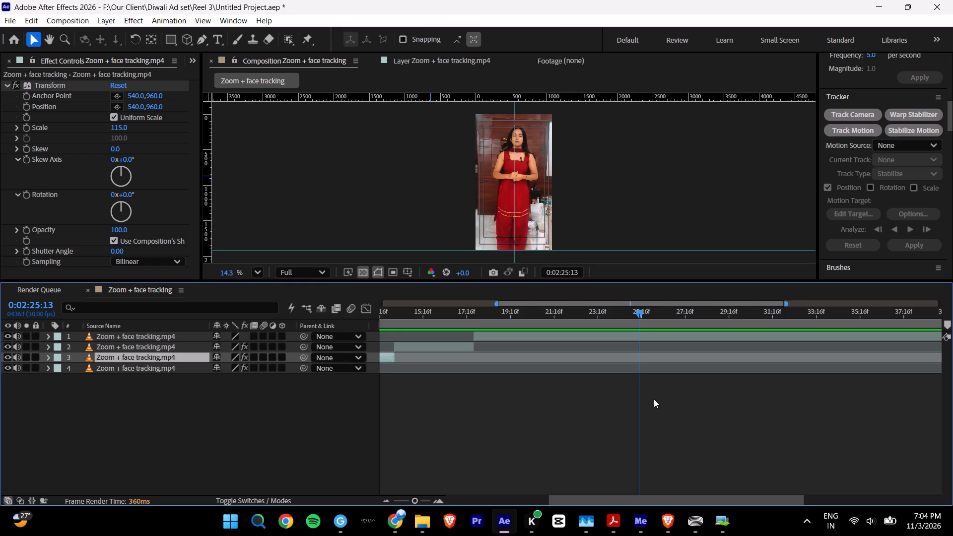
left_click(663, 336)
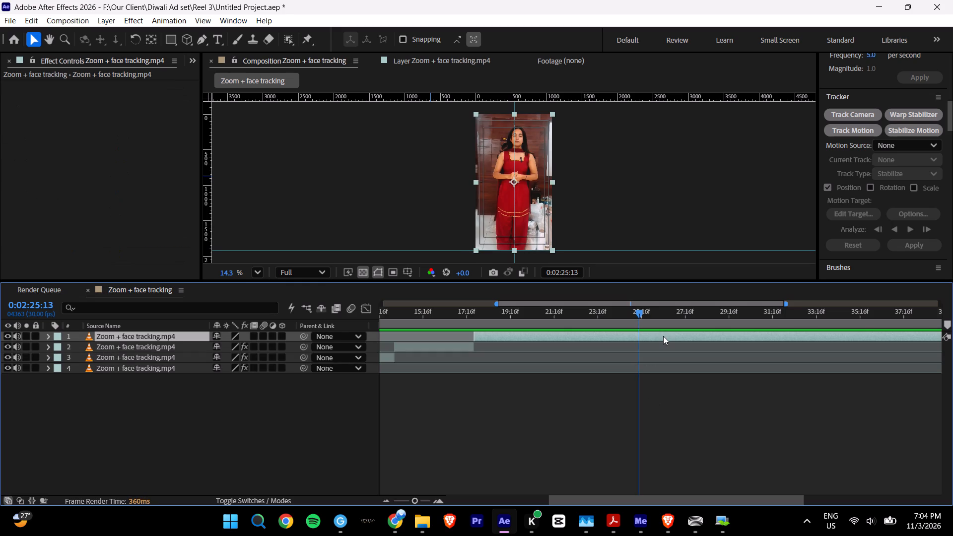
key("ctrl+shift+d")
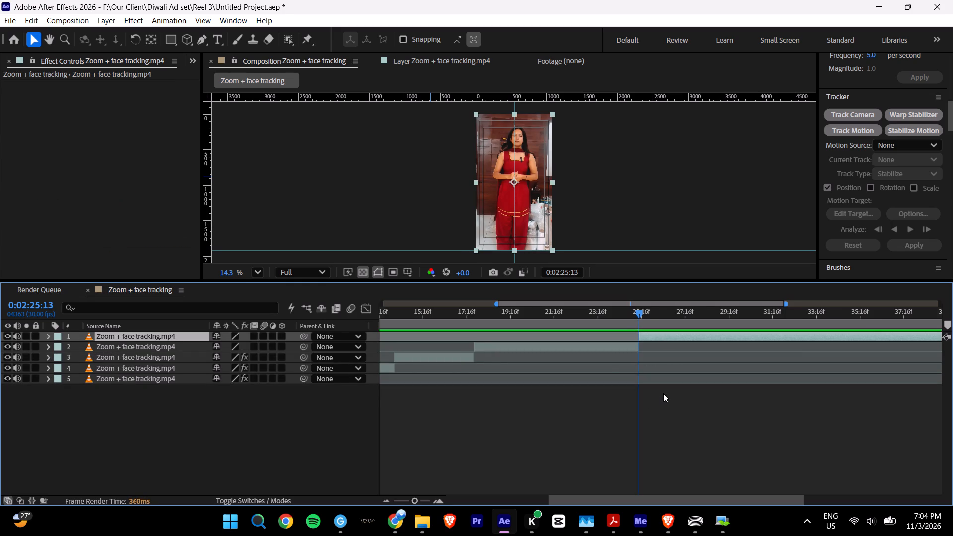
Locate the following shot change, where the woman moves to the festive stall, and split the top layer at 0:02:29:27.
scroll(663, 393, "down", 7, "shift")
left_click_drag(473, 314, 505, 309)
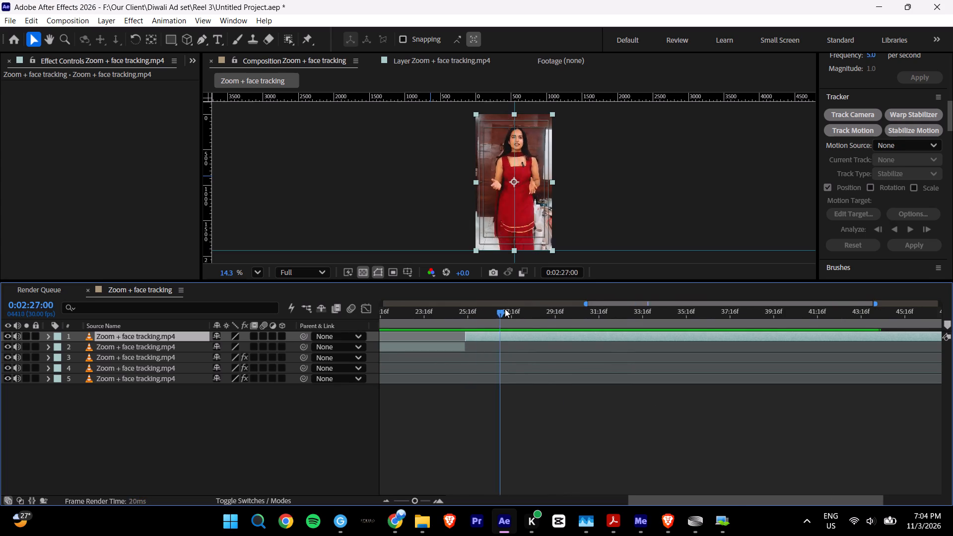
left_click_drag(505, 309, 556, 319)
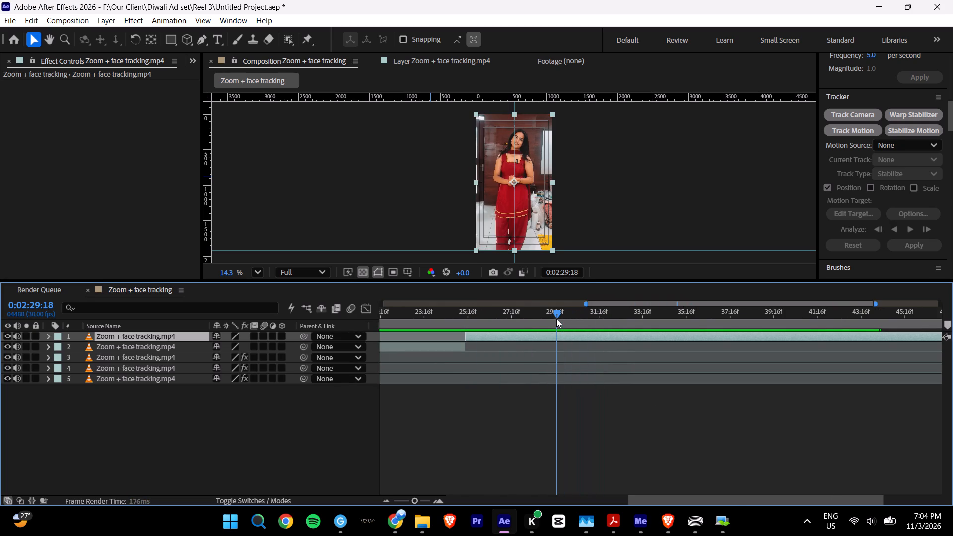
left_click_drag(556, 319, 567, 318)
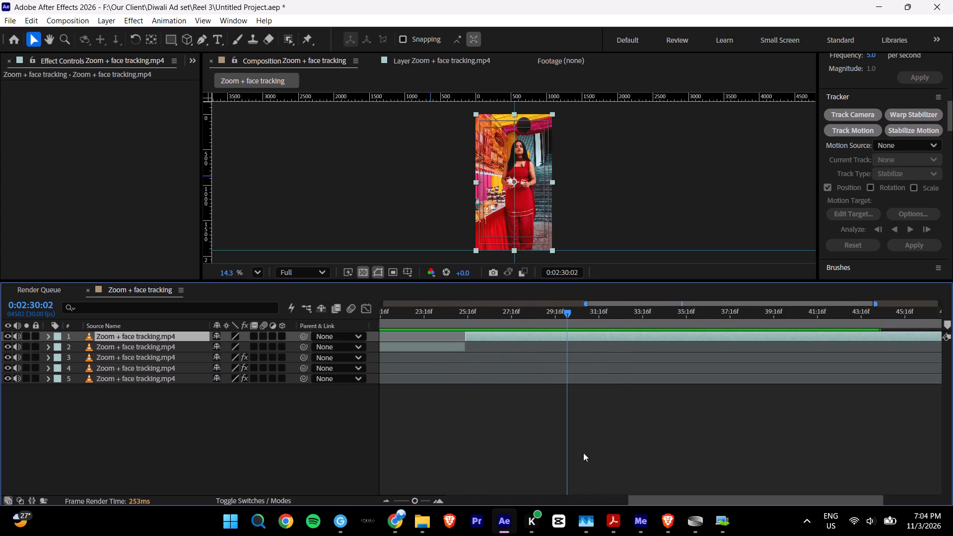
key("ctrl+Left")
key("ctrl+Left")
key("ctrl+Left")
key("ctrl+Left")
key("ctrl+Left")
key("ctrl+Left")
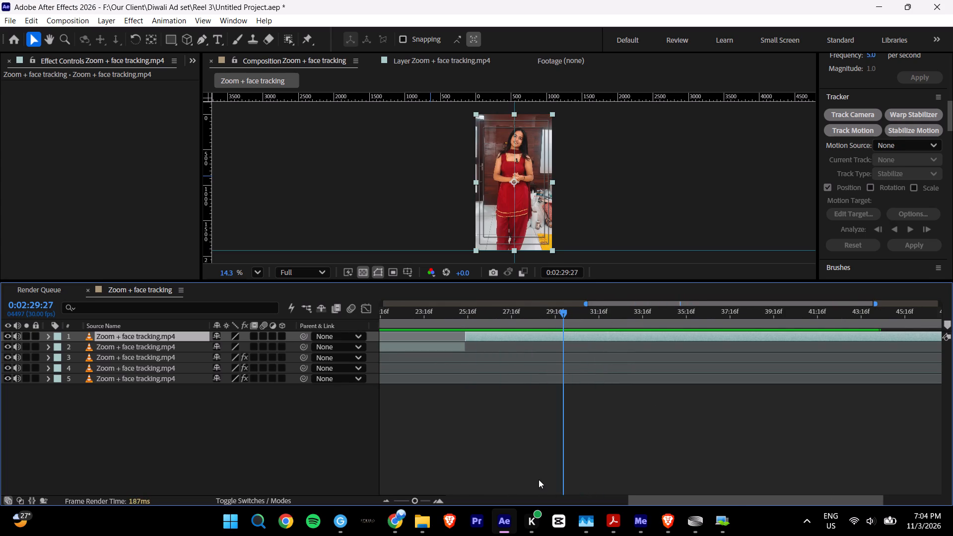
key("ctrl+Right")
key("ctrl+Right")
key("ctrl+Right")
key("ctrl+Left")
key("ctrl+Left")
key("ctrl+Right")
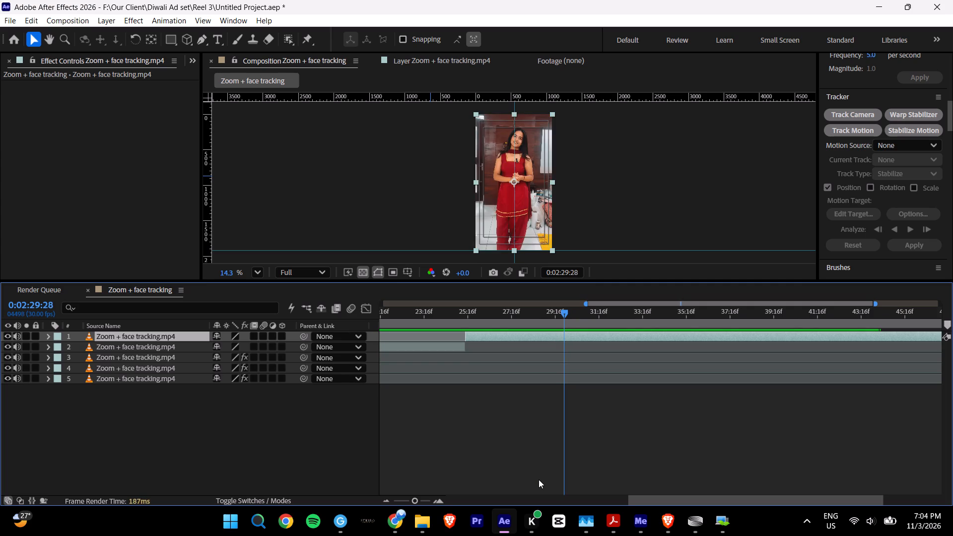
key("ctrl+Left")
key("ctrl+shift+d")
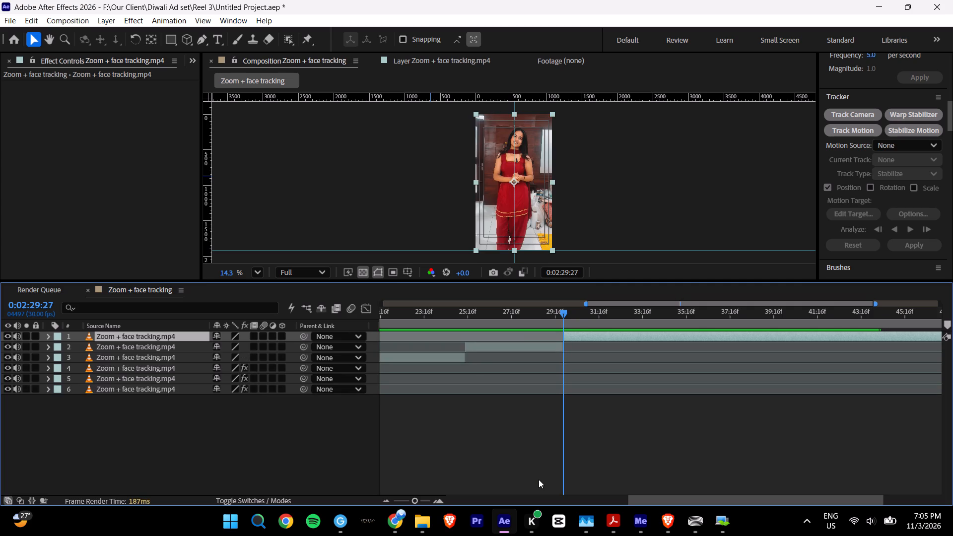
Check the new segment's start and end cuts at 0:02:25:13 and 0:02:29:27 against the neighbouring frames.
left_click_drag(507, 315, 472, 324)
left_click(504, 348)
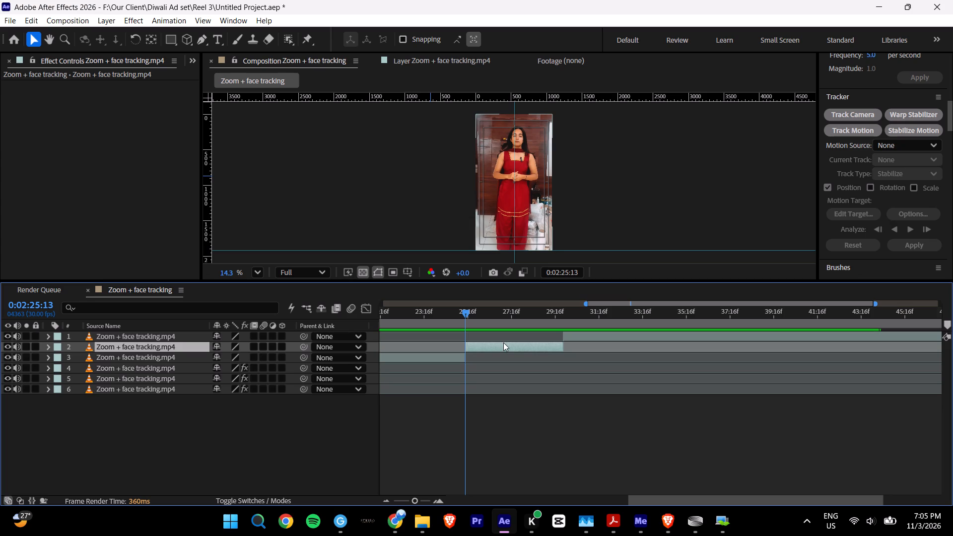
key("ctrl+Left")
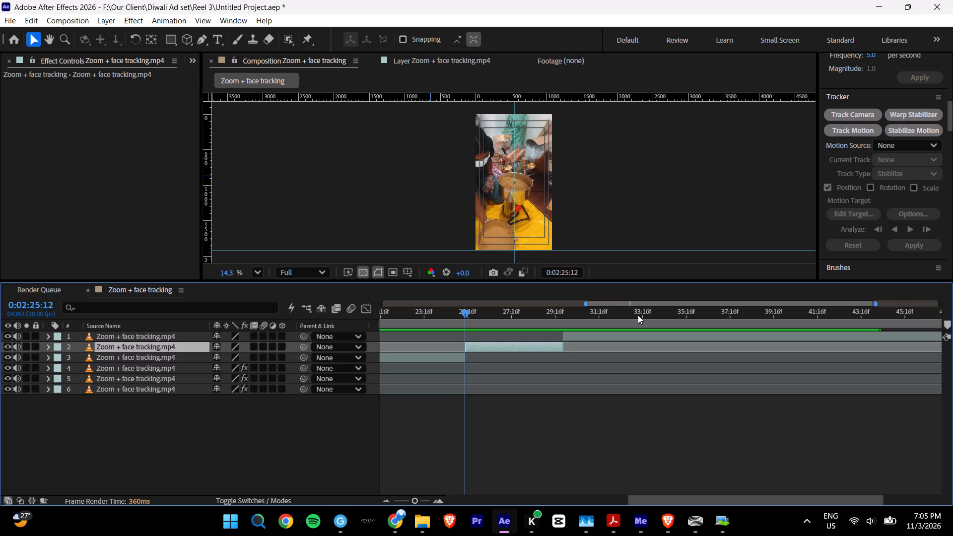
key("ctrl+Right")
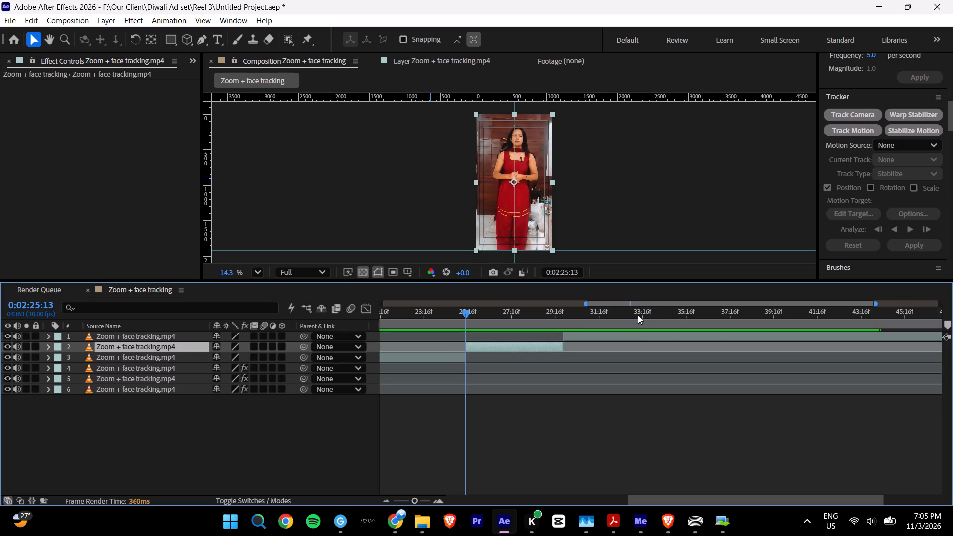
triple_click(438, 498)
triple_click(438, 498)
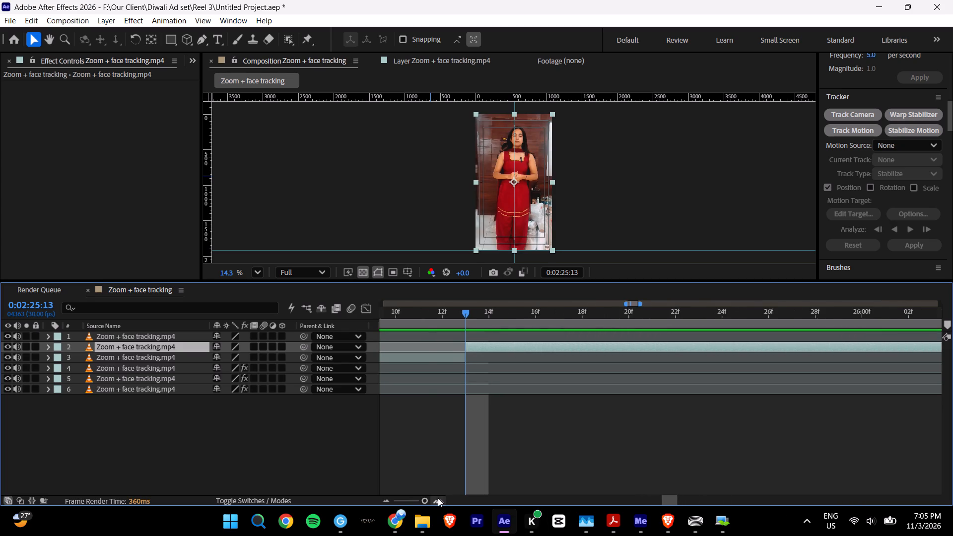
double_click(438, 498)
double_click(438, 498)
double_click(390, 500)
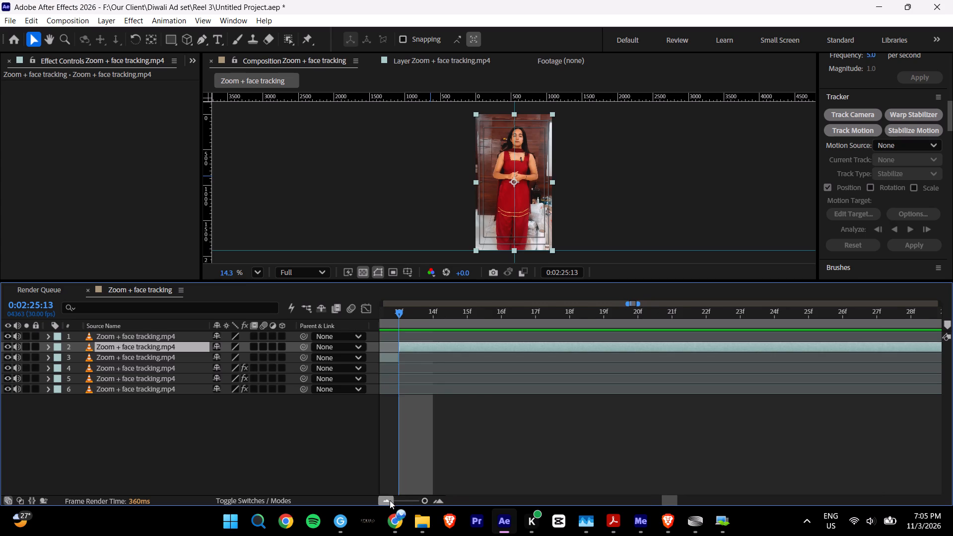
triple_click(390, 500)
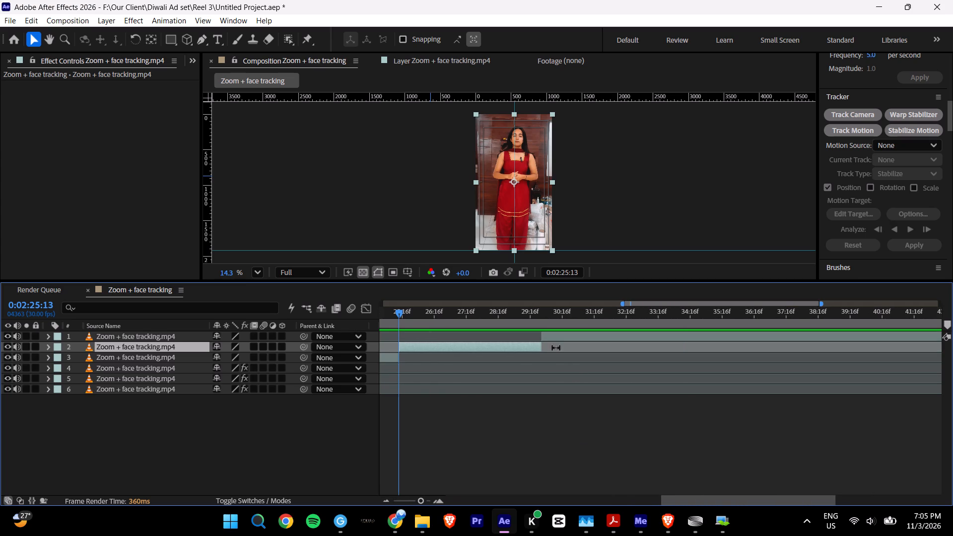
left_click_drag(525, 319, 548, 323)
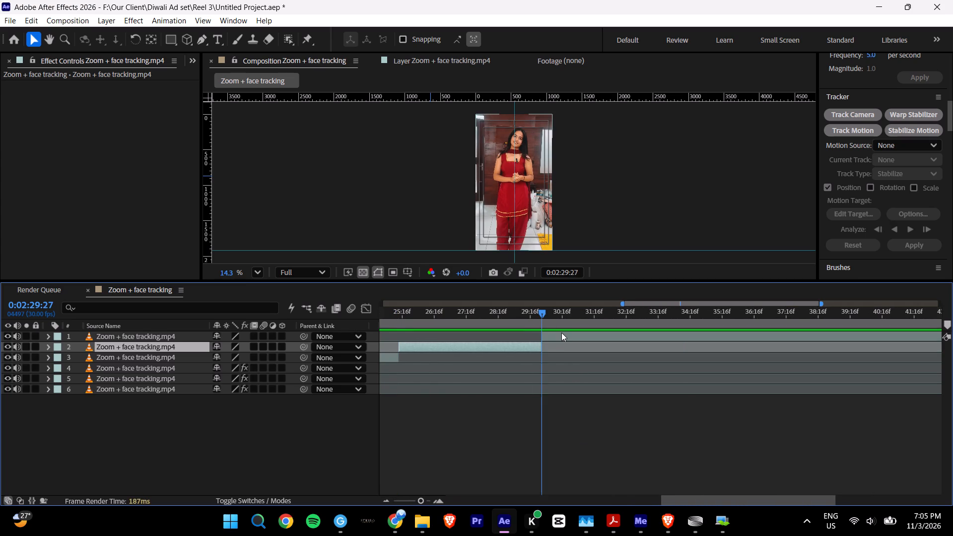
key("ctrl+Right")
key("ctrl+Left")
Start motion stabilization on the second layer from 0:02:25:13 and enlarge the track point's feature and search regions.
left_click_drag(408, 315, 402, 314)
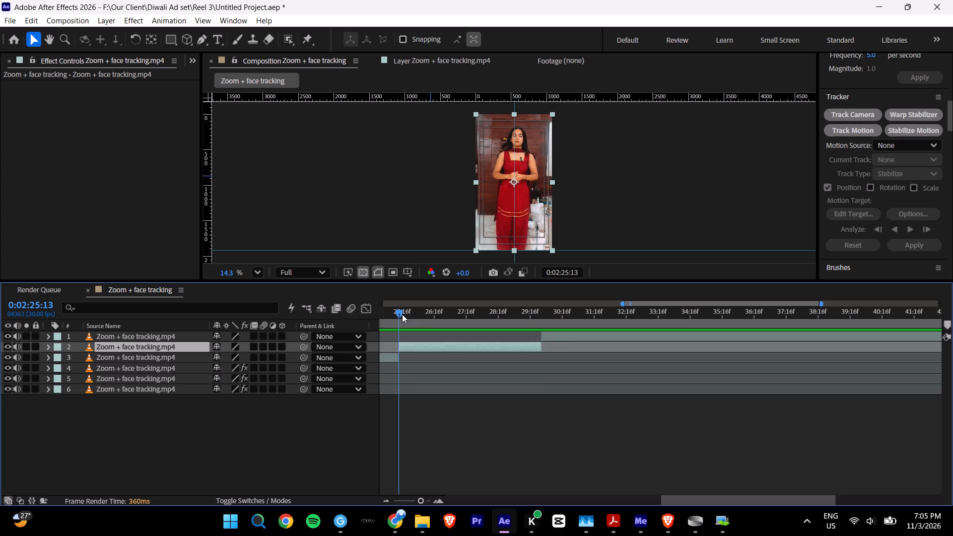
left_click(932, 133)
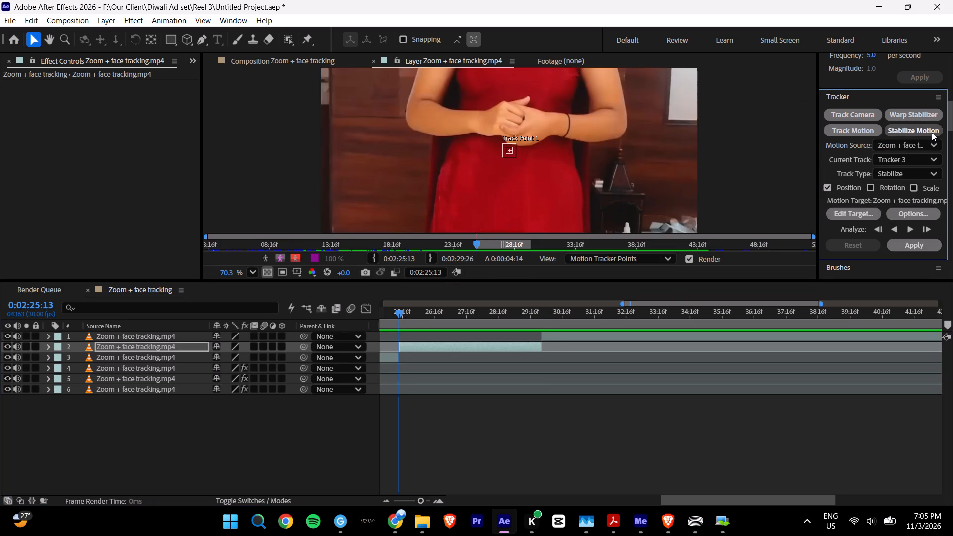
left_click_drag(514, 156, 516, 157)
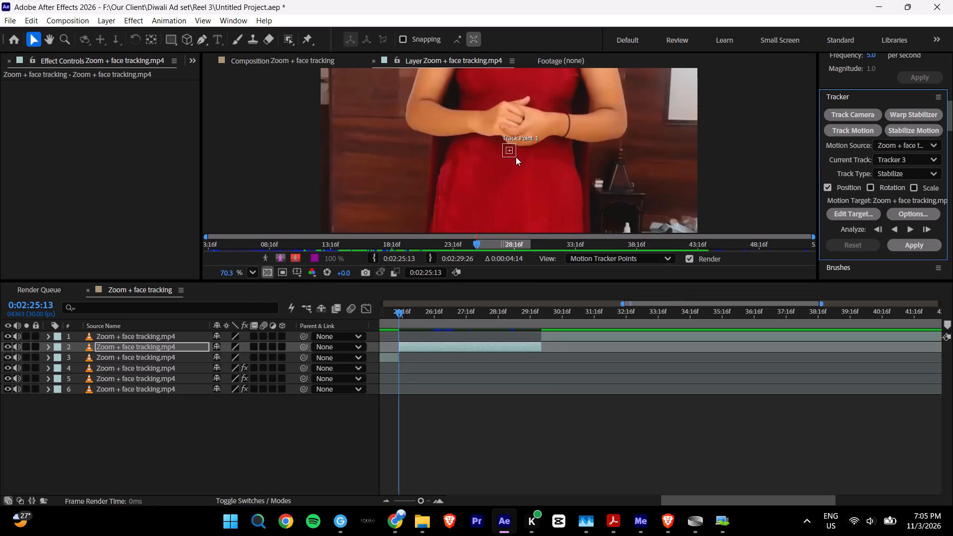
left_click_drag(516, 157, 545, 172)
left_click_drag(514, 155, 527, 163)
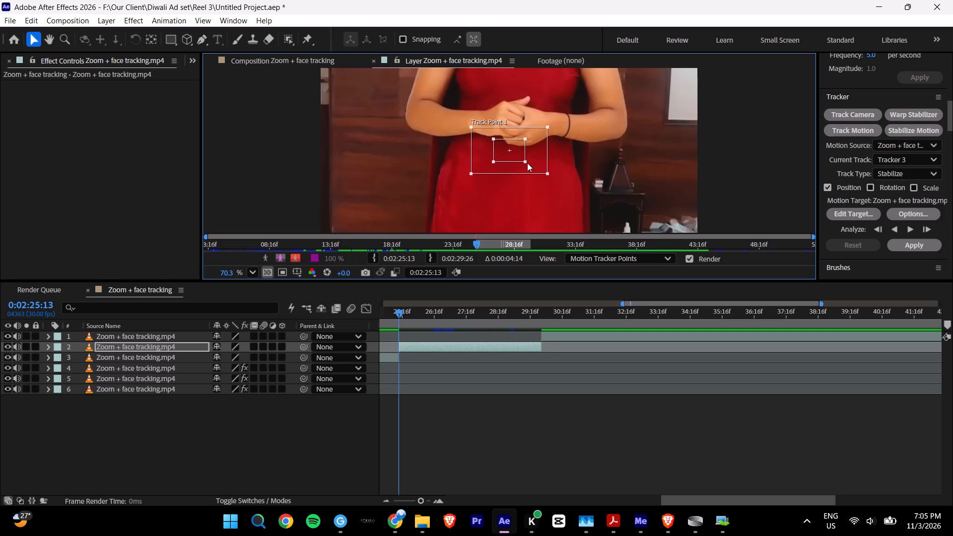
left_click_drag(527, 163, 529, 163)
Place the track point on the woman's nose and widen its search region to surround her whole face.
left_click_drag(516, 152, 517, 130)
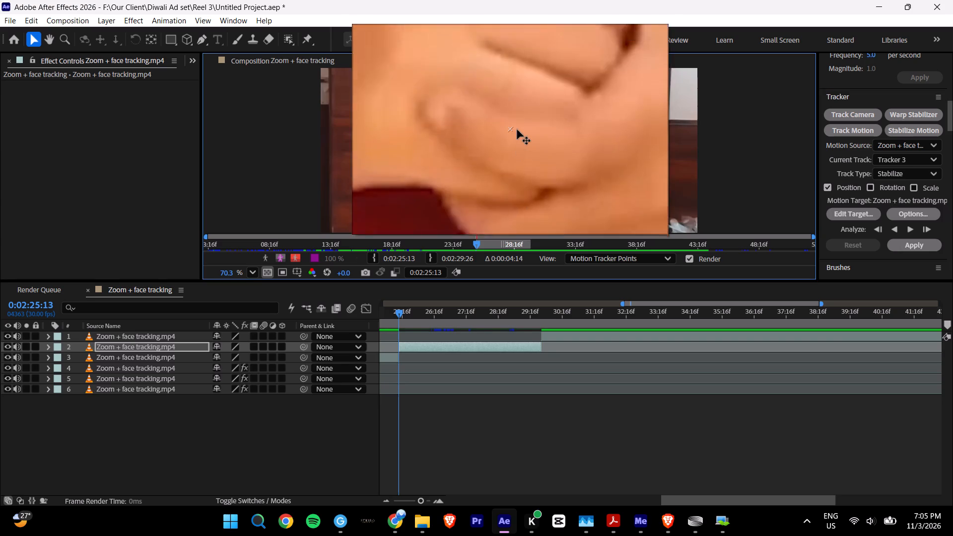
left_click_drag(517, 130, 536, 66)
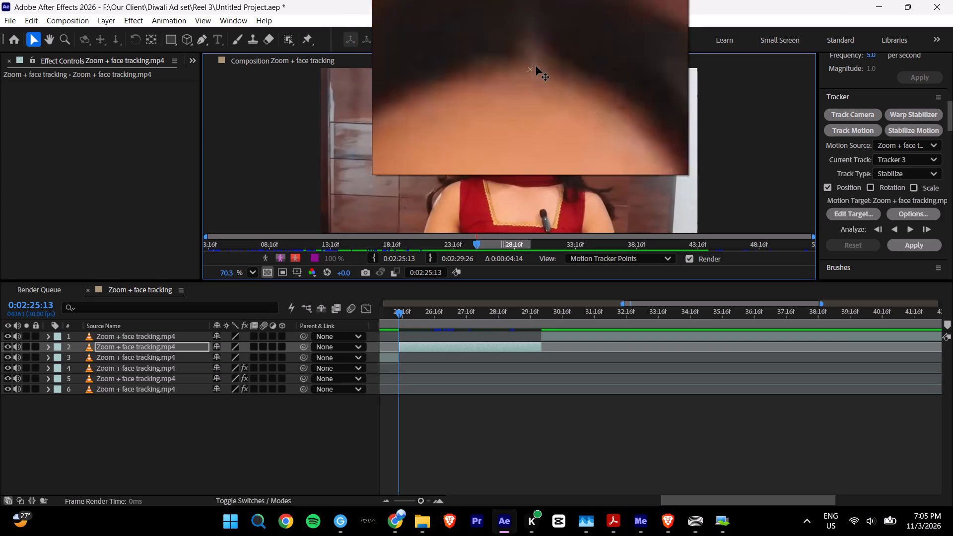
left_click_drag(536, 66, 532, 163)
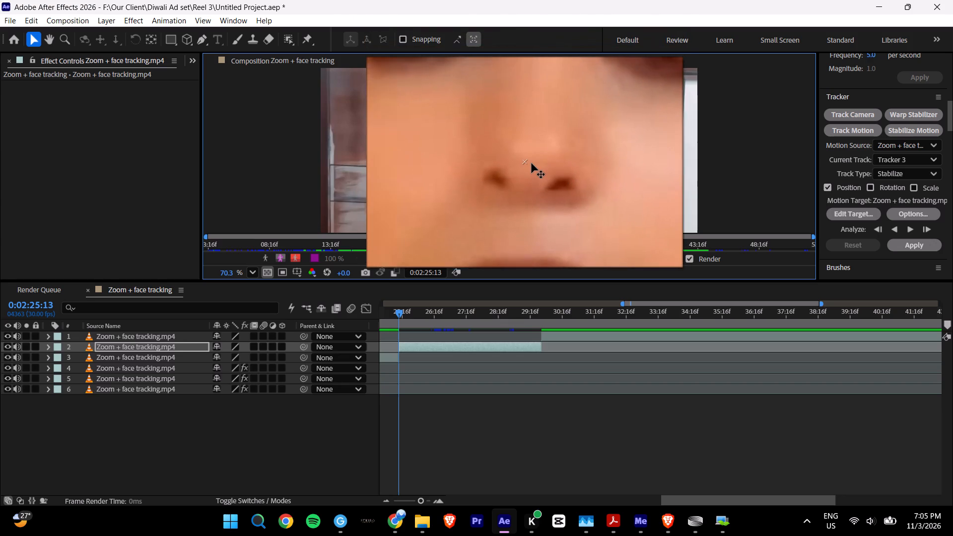
left_click_drag(532, 163, 534, 162)
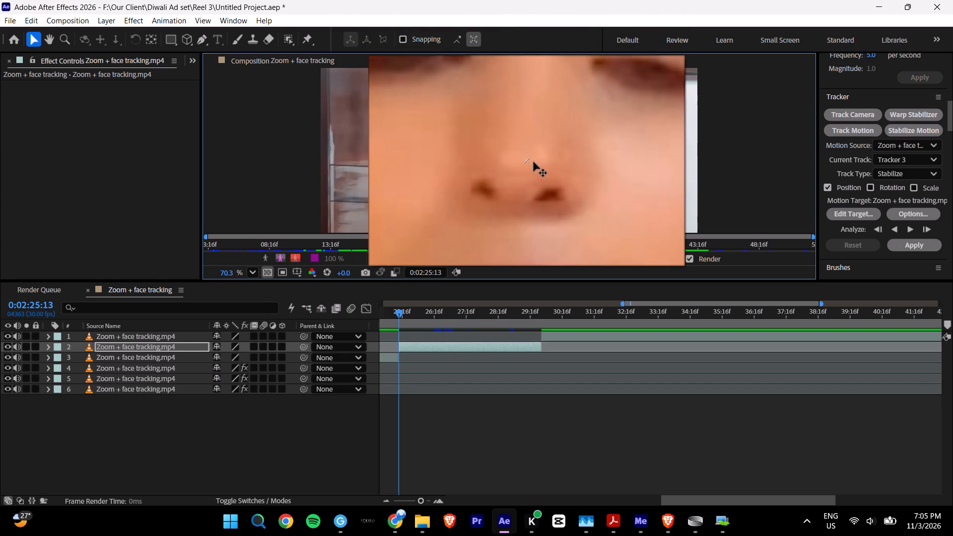
left_click_drag(534, 162, 533, 162)
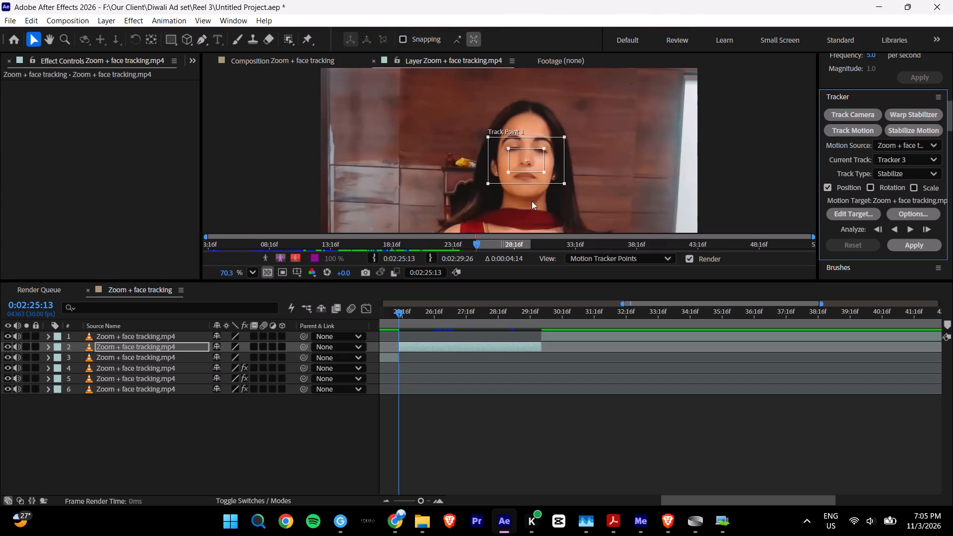
left_click_drag(564, 182, 578, 194)
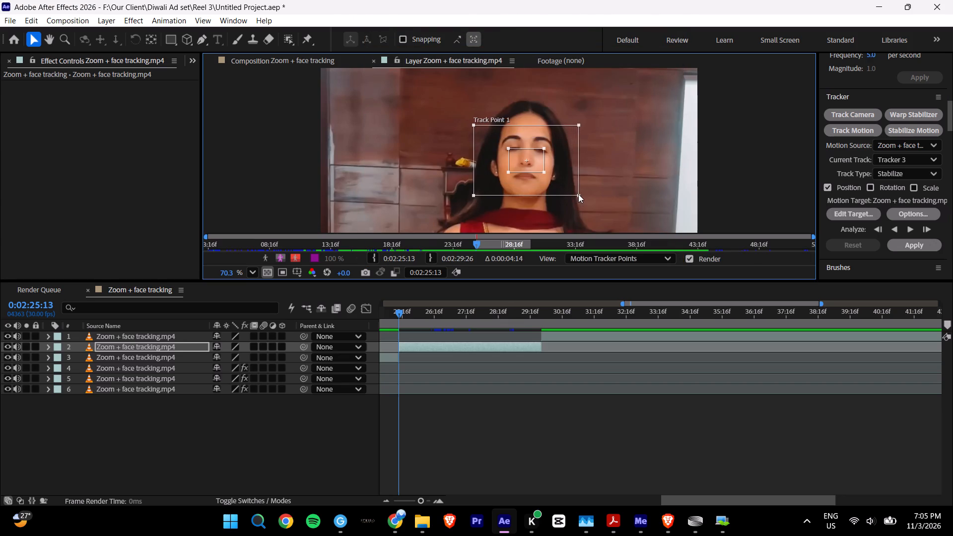
left_click_drag(578, 194, 586, 193)
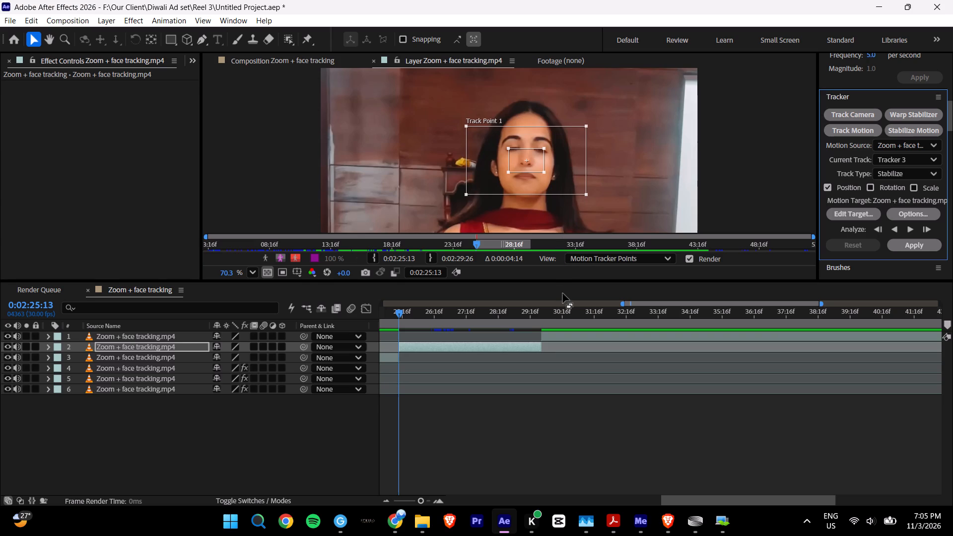
Analyze the second layer's face track forward from 0:02:25:13.
left_click(912, 233)
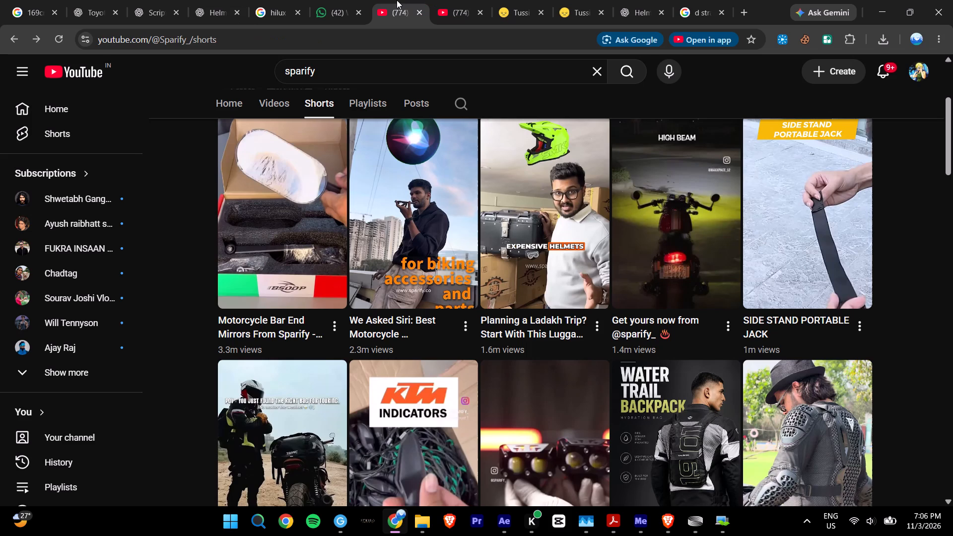
double_click(358, 67)
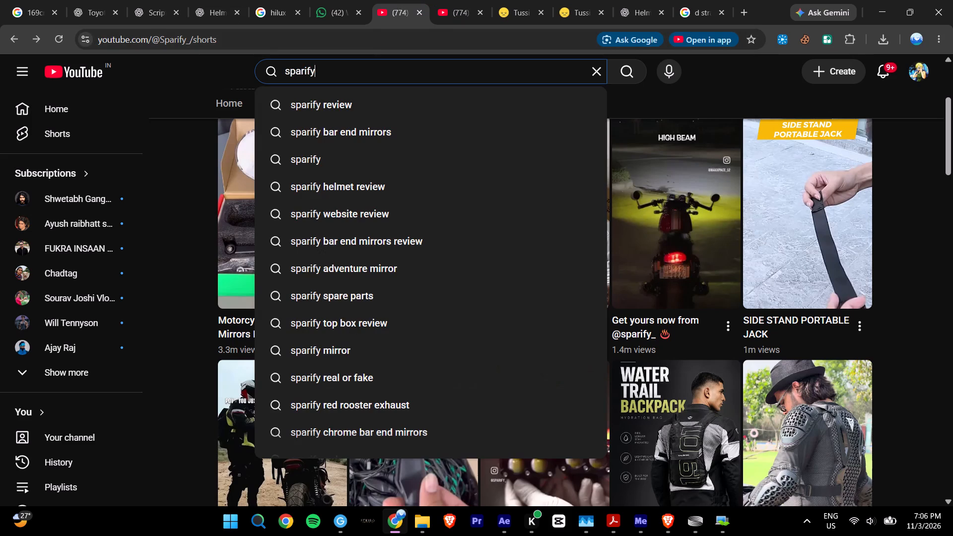
key("ctrl+v")
key("ctrl+Return")
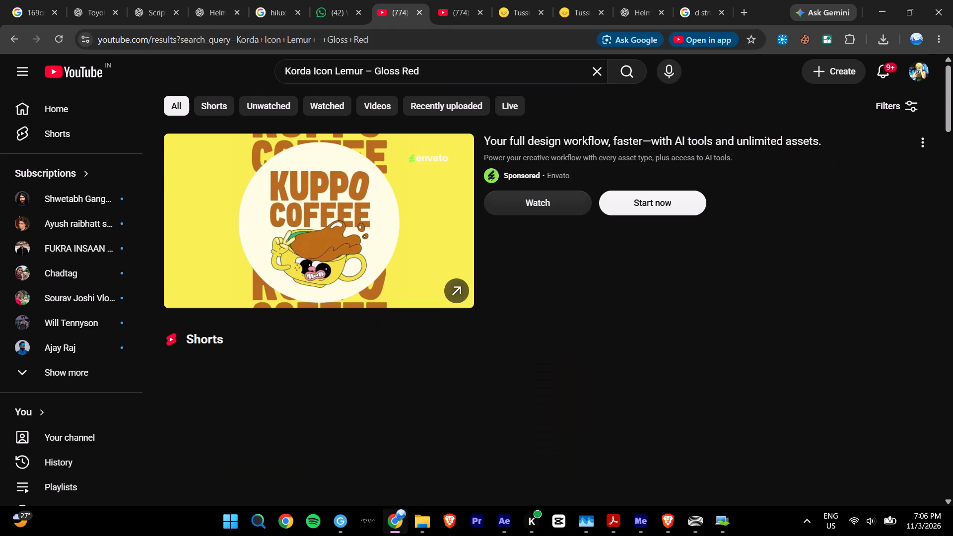
scroll(398, 229, "down", 2)
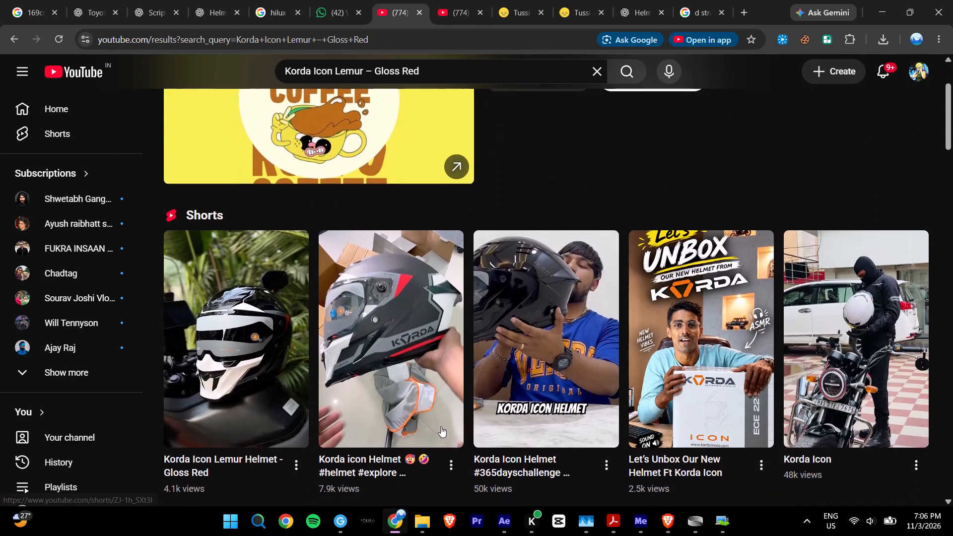
scroll(441, 426, "down", 5)
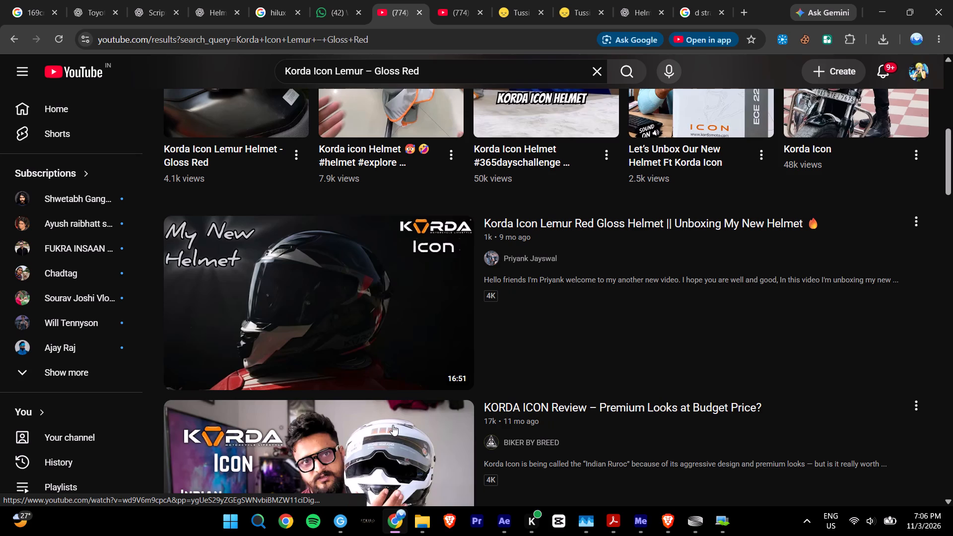
scroll(392, 425, "down", 1)
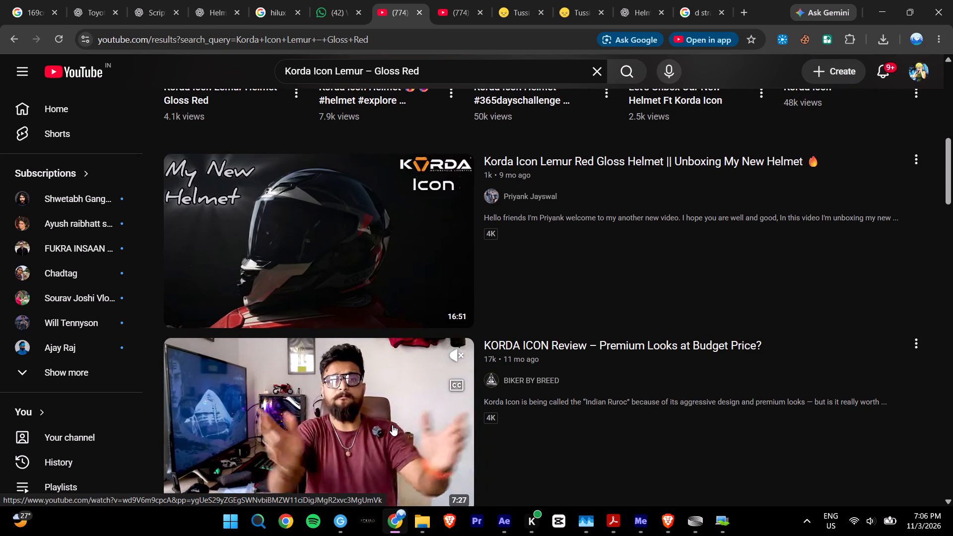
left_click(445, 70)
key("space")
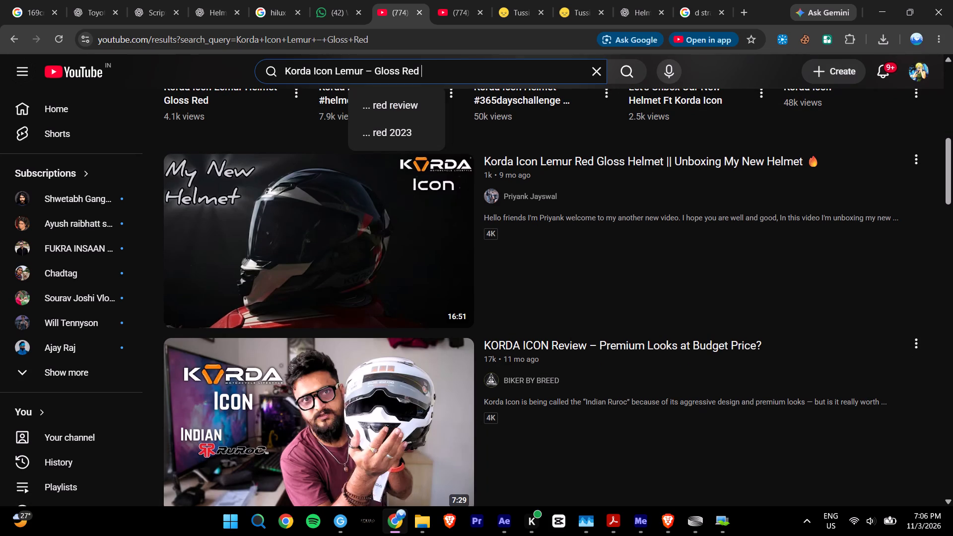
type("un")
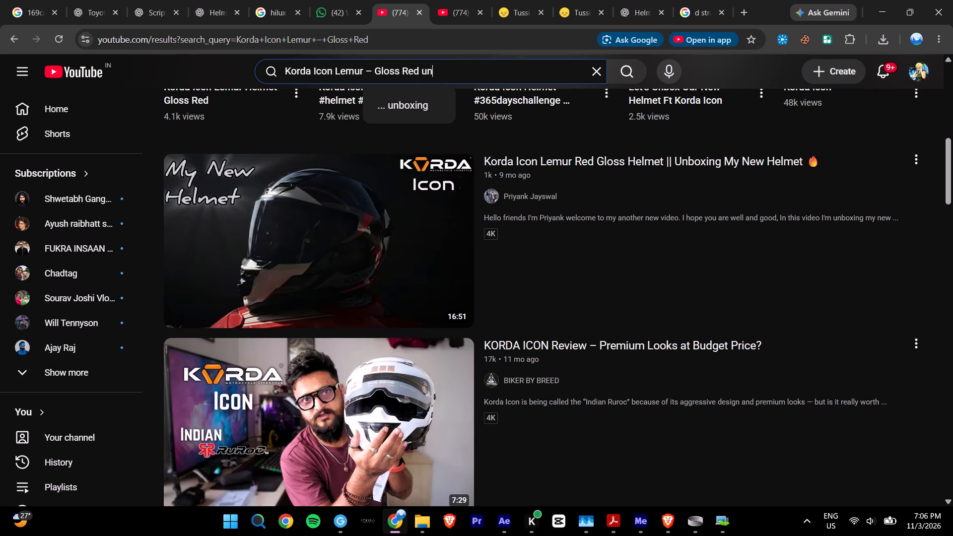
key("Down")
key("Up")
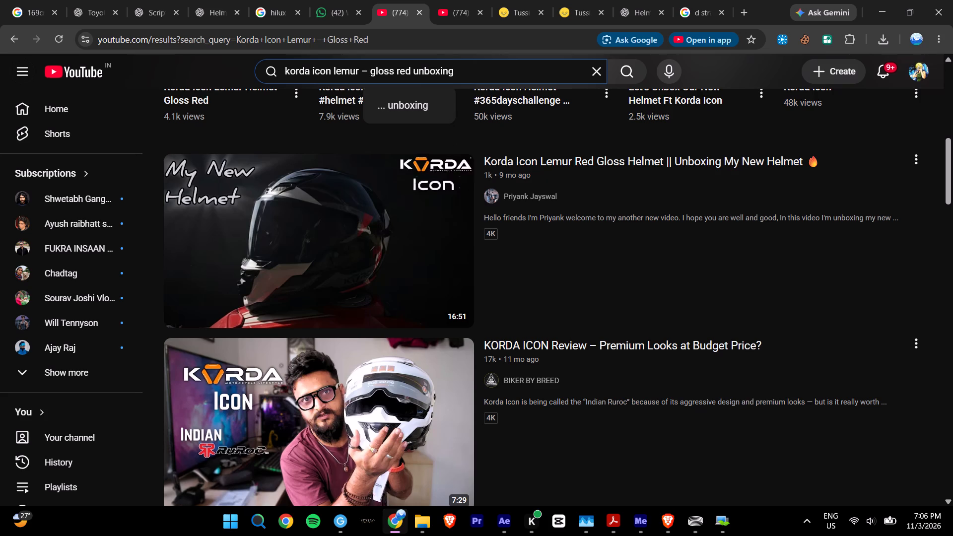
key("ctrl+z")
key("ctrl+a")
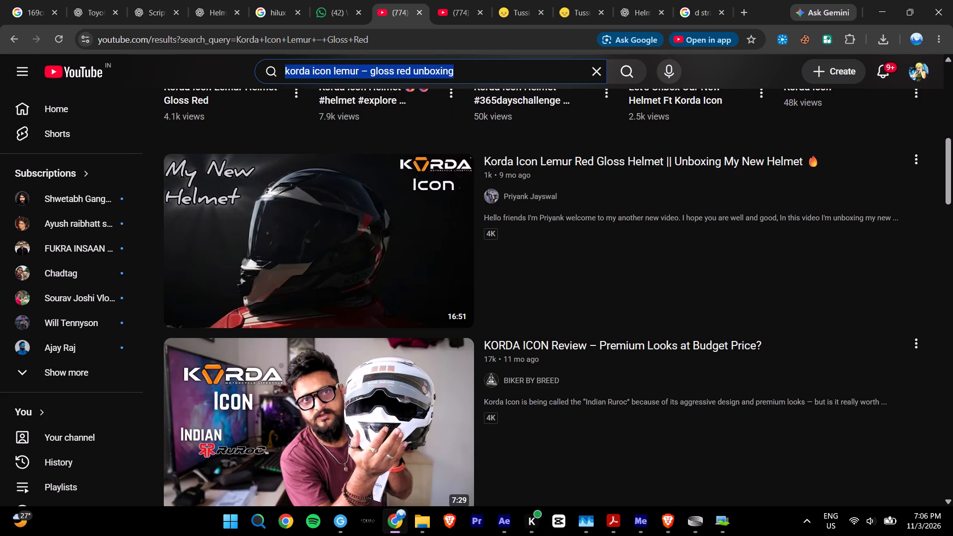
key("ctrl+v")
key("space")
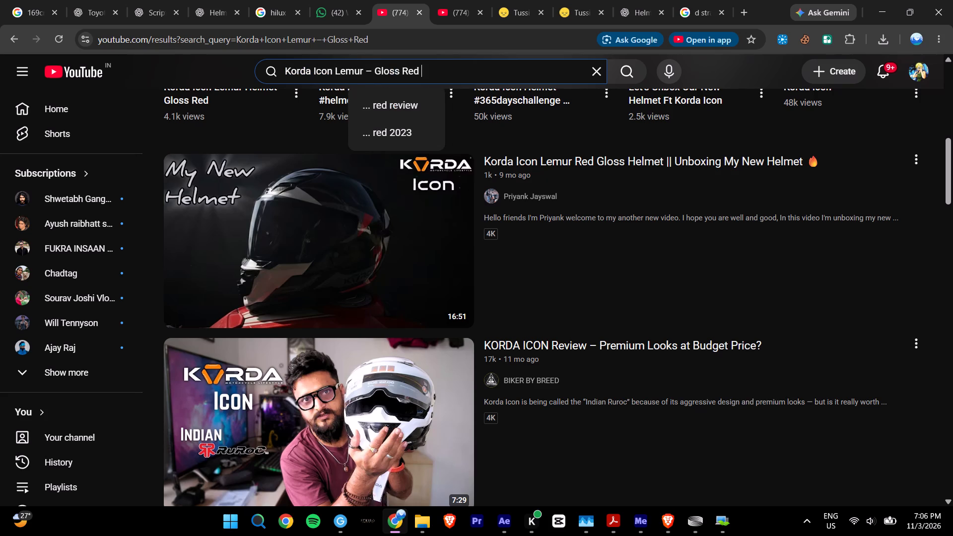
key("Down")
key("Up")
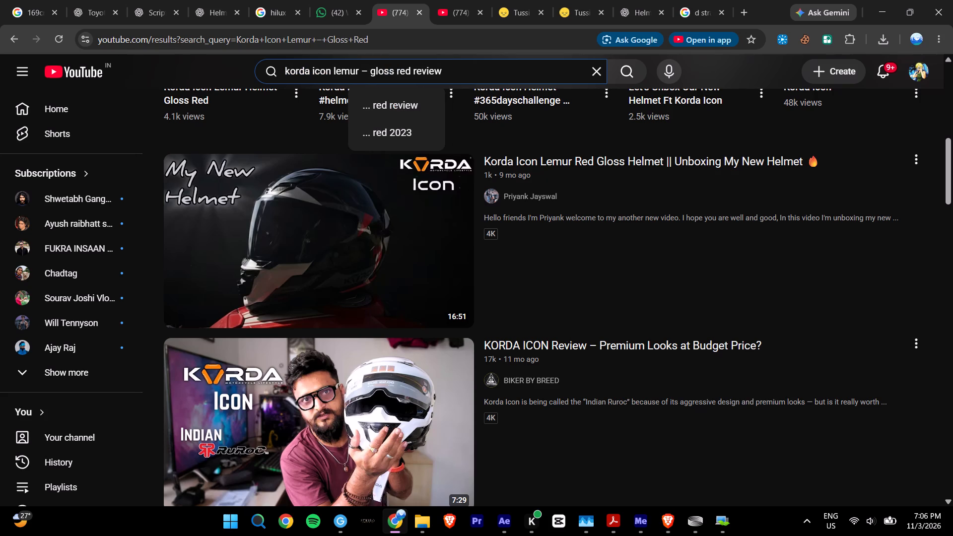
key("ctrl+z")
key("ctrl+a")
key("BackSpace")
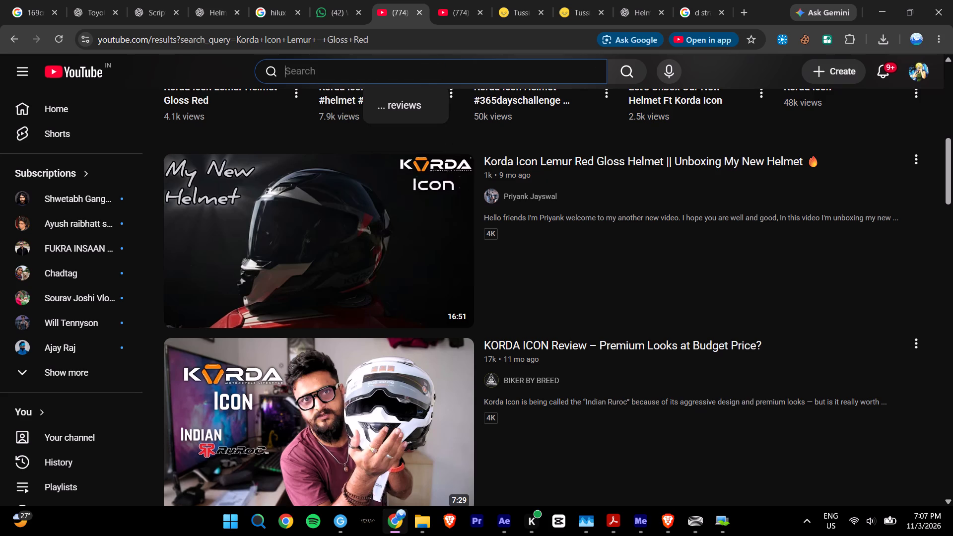
Search YouTube for "Korda Icon Lemur – Gloss Red unboxing".
key("ctrl+v")
key("space")
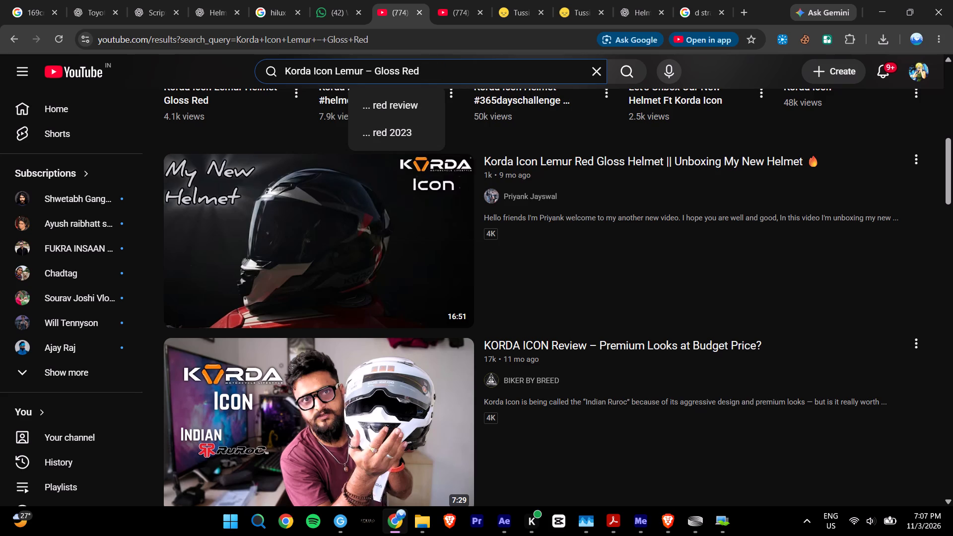
type("un")
type("boxing")
key("space")
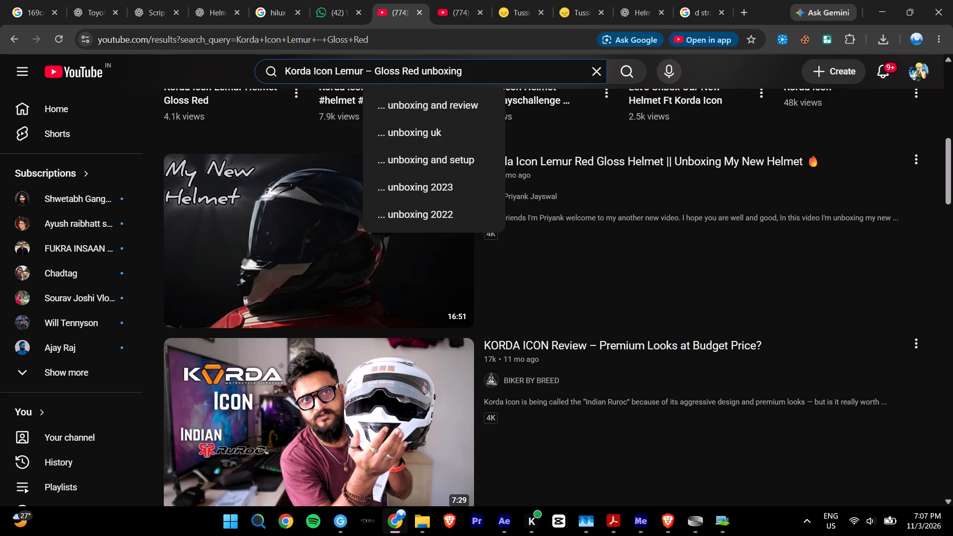
key("Return")
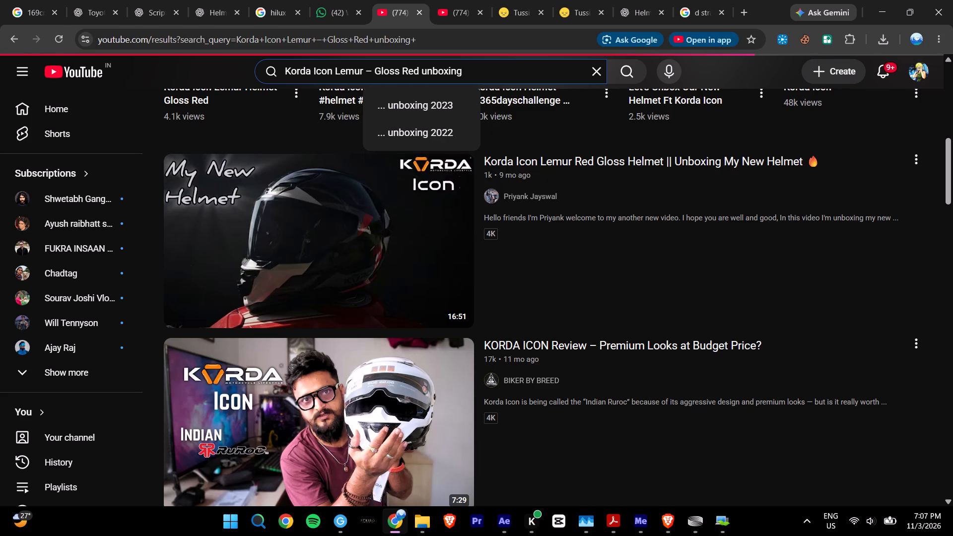